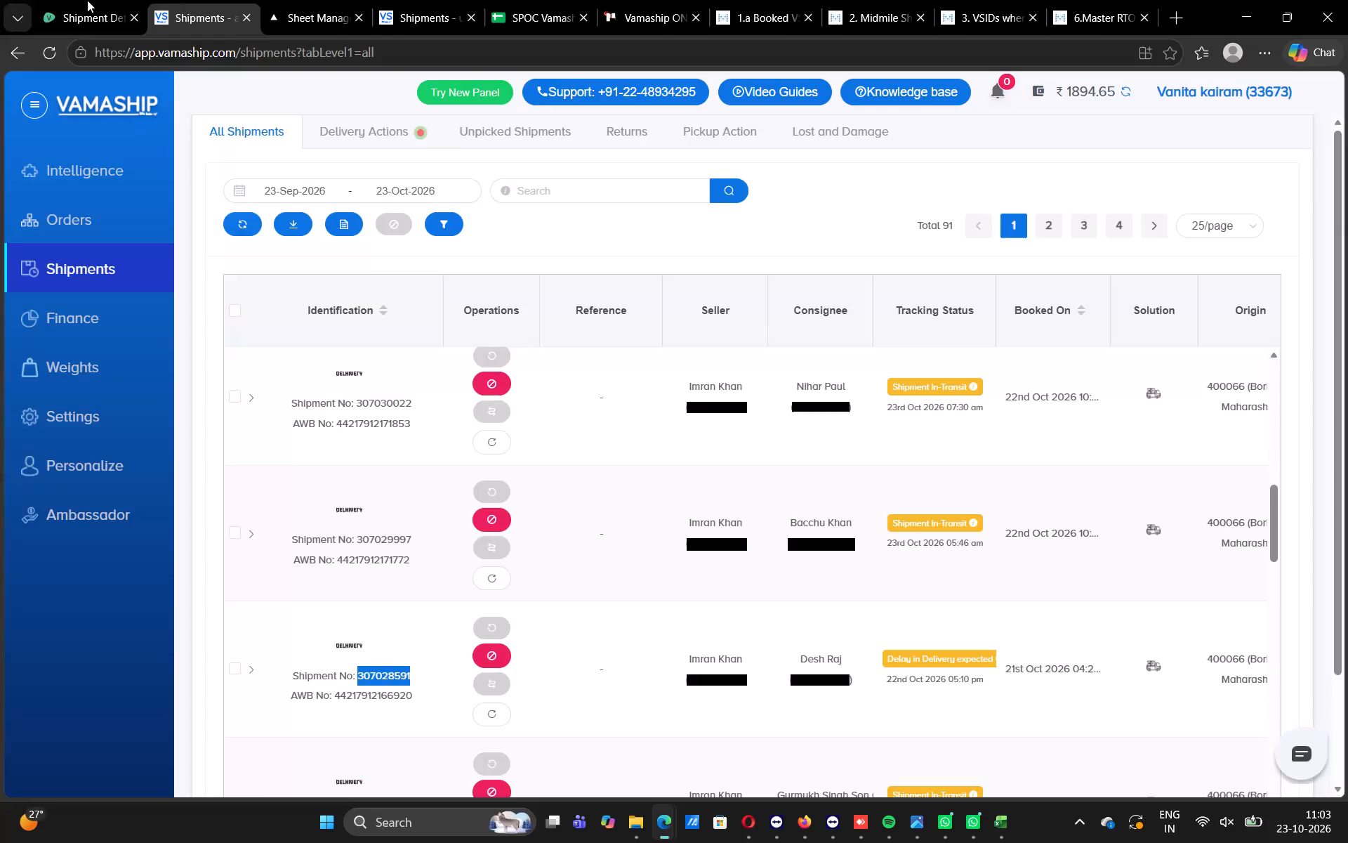
Check the unpicked shipments page and the entity IDs of nafura and AYURVEDA LLP in the SPOC Vamaship spreadsheet.
{"action": "left_click", "coordinate": [398, 1]}
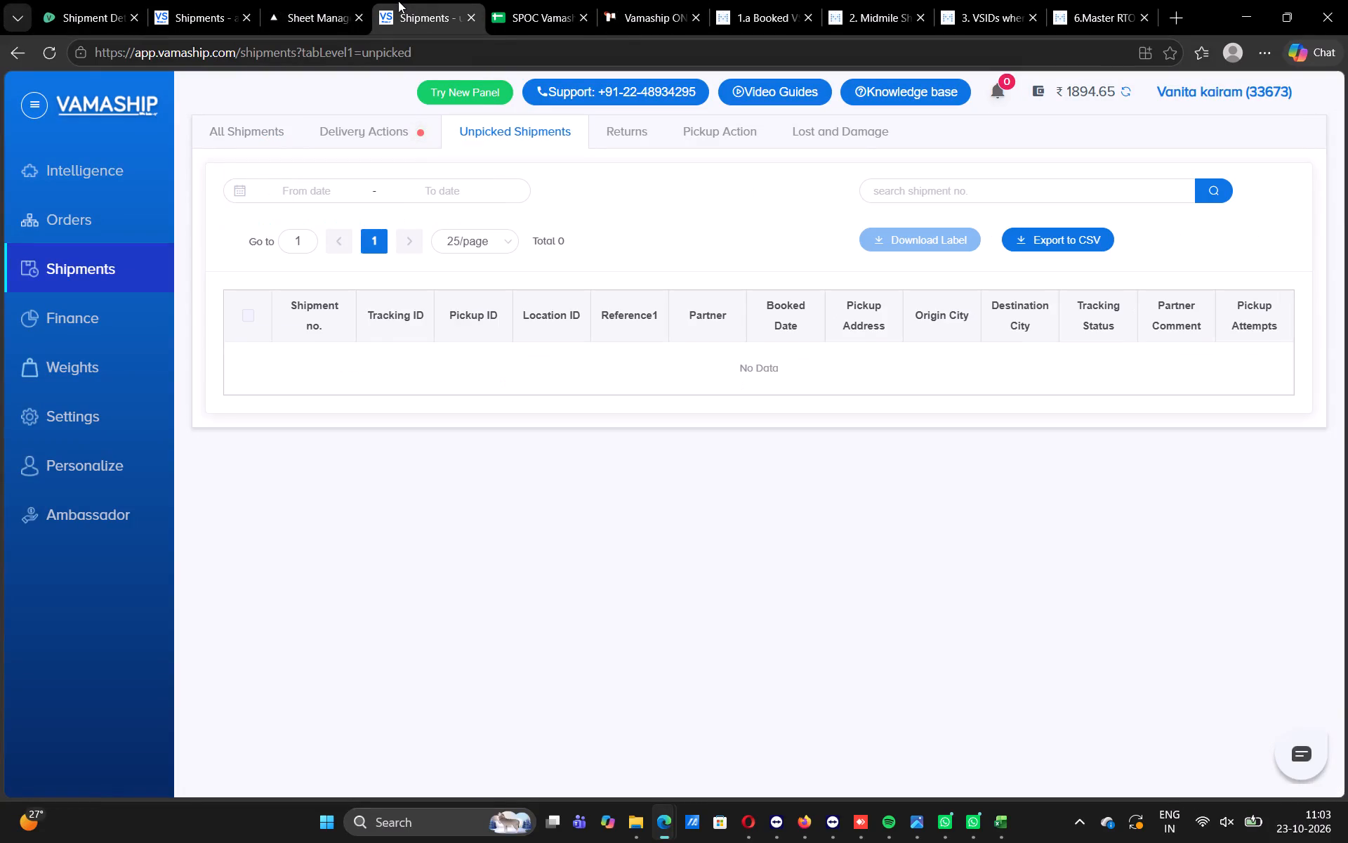
{"action": "left_click", "coordinate": [538, 0]}
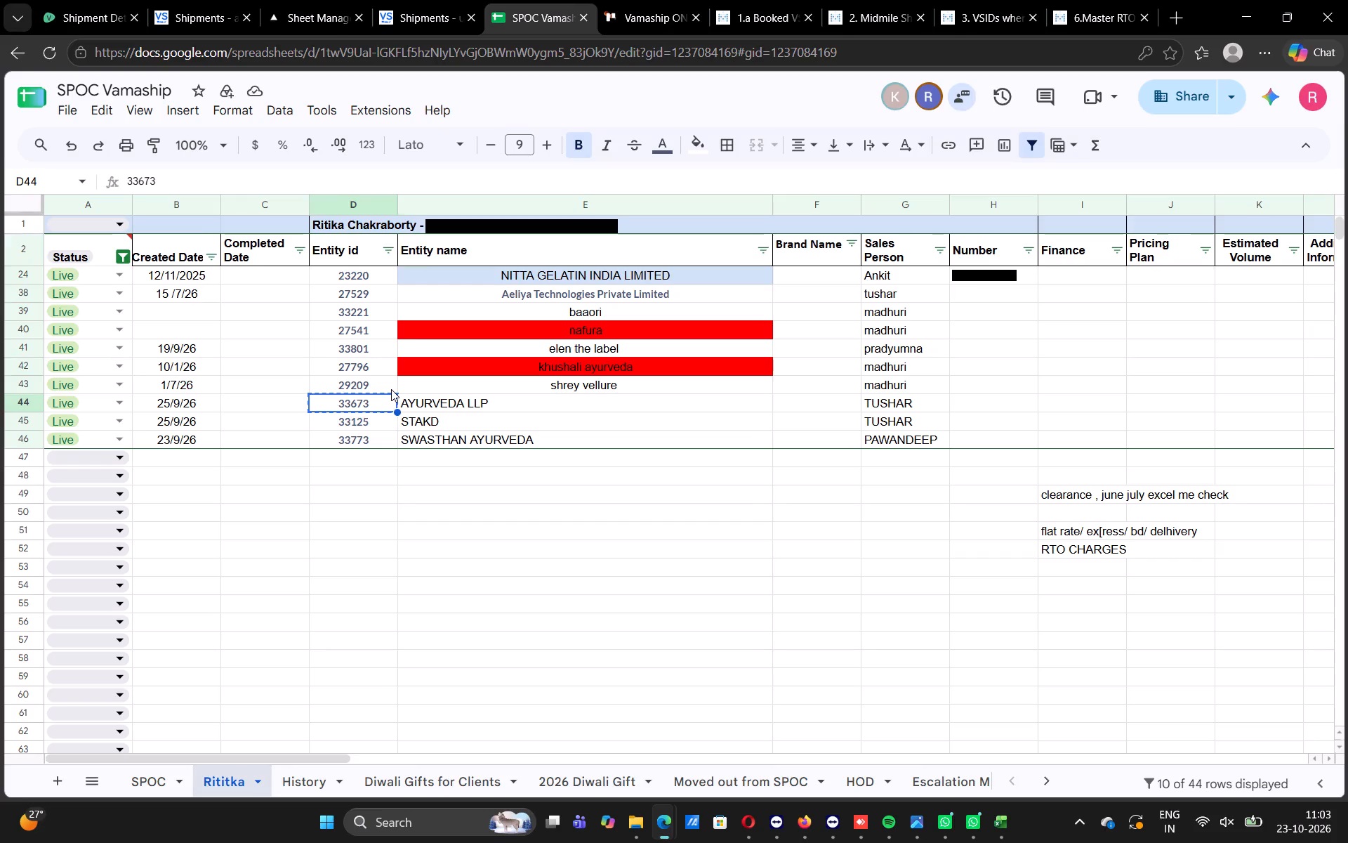
{"action": "left_click", "coordinate": [361, 329]}
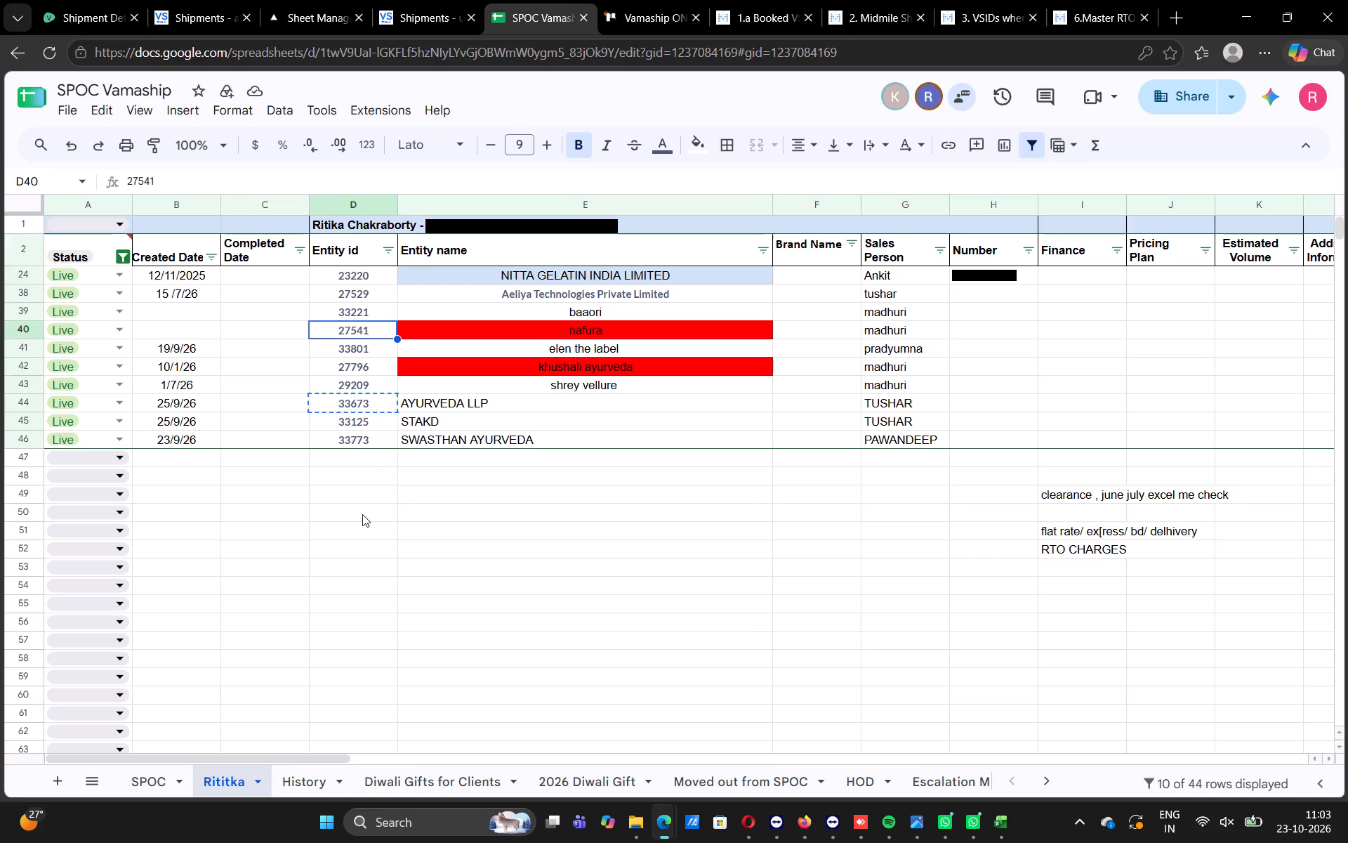
{"action": "left_click", "coordinate": [363, 407]}
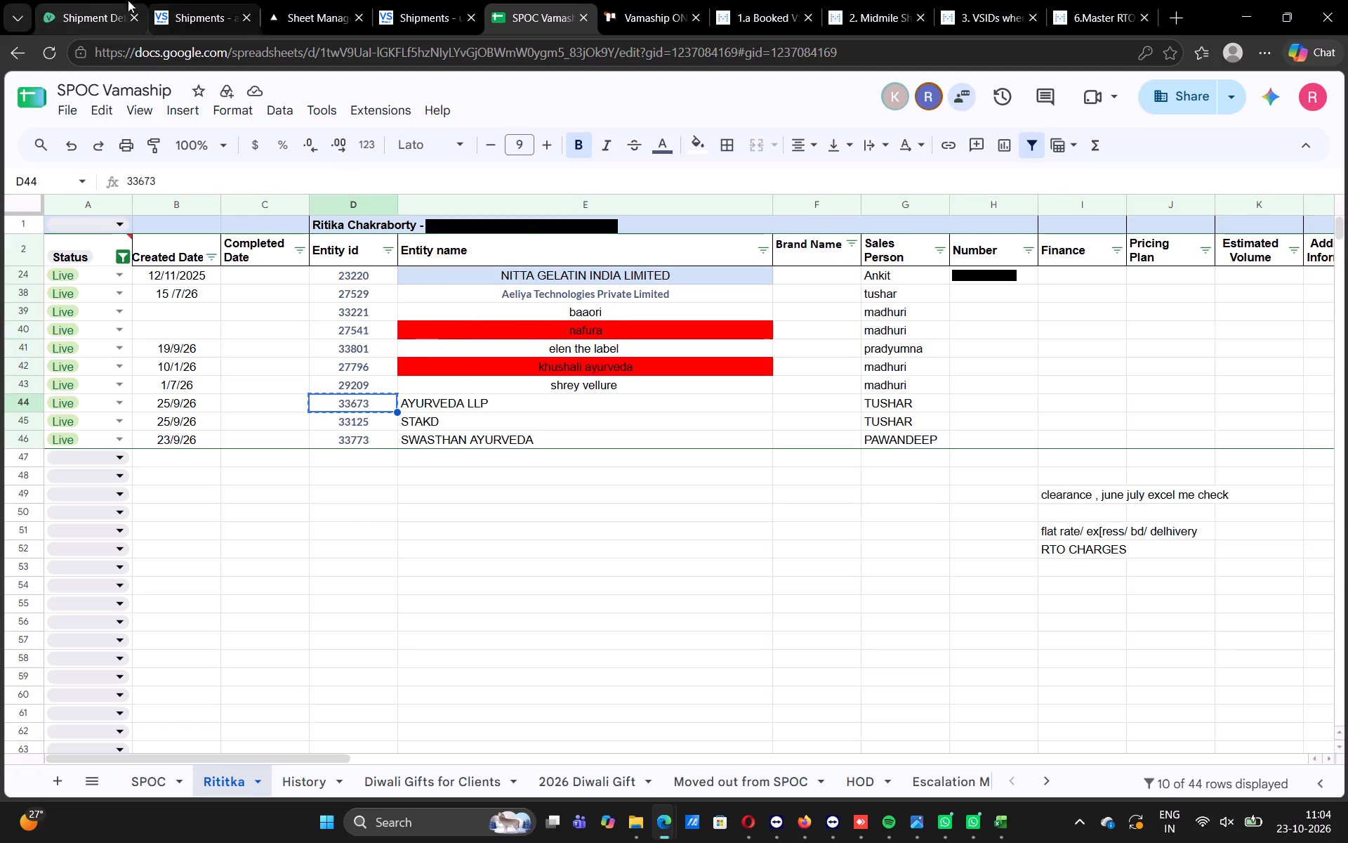
{"action": "left_click", "coordinate": [76, 0]}
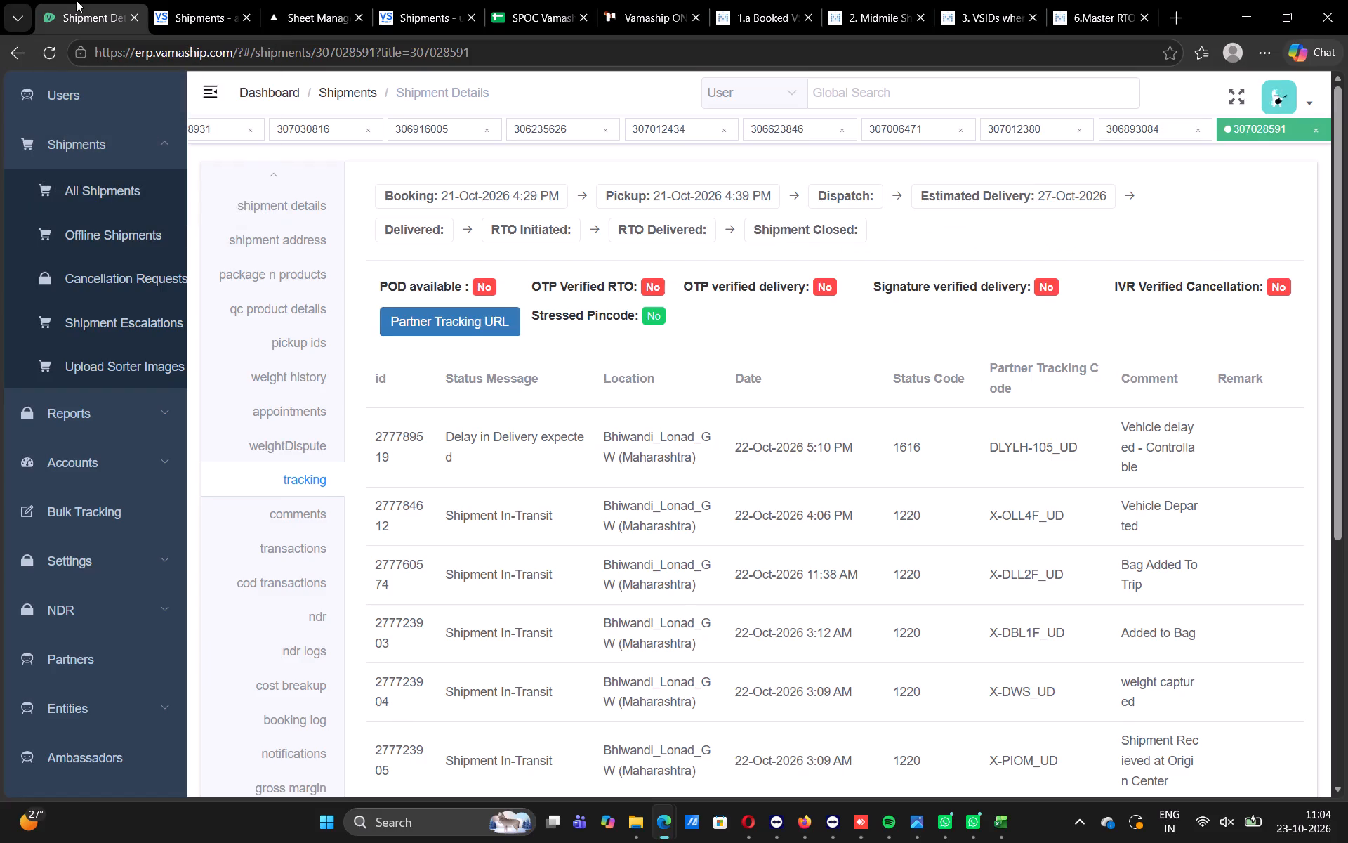
{"action": "left_click", "coordinate": [75, 87]}
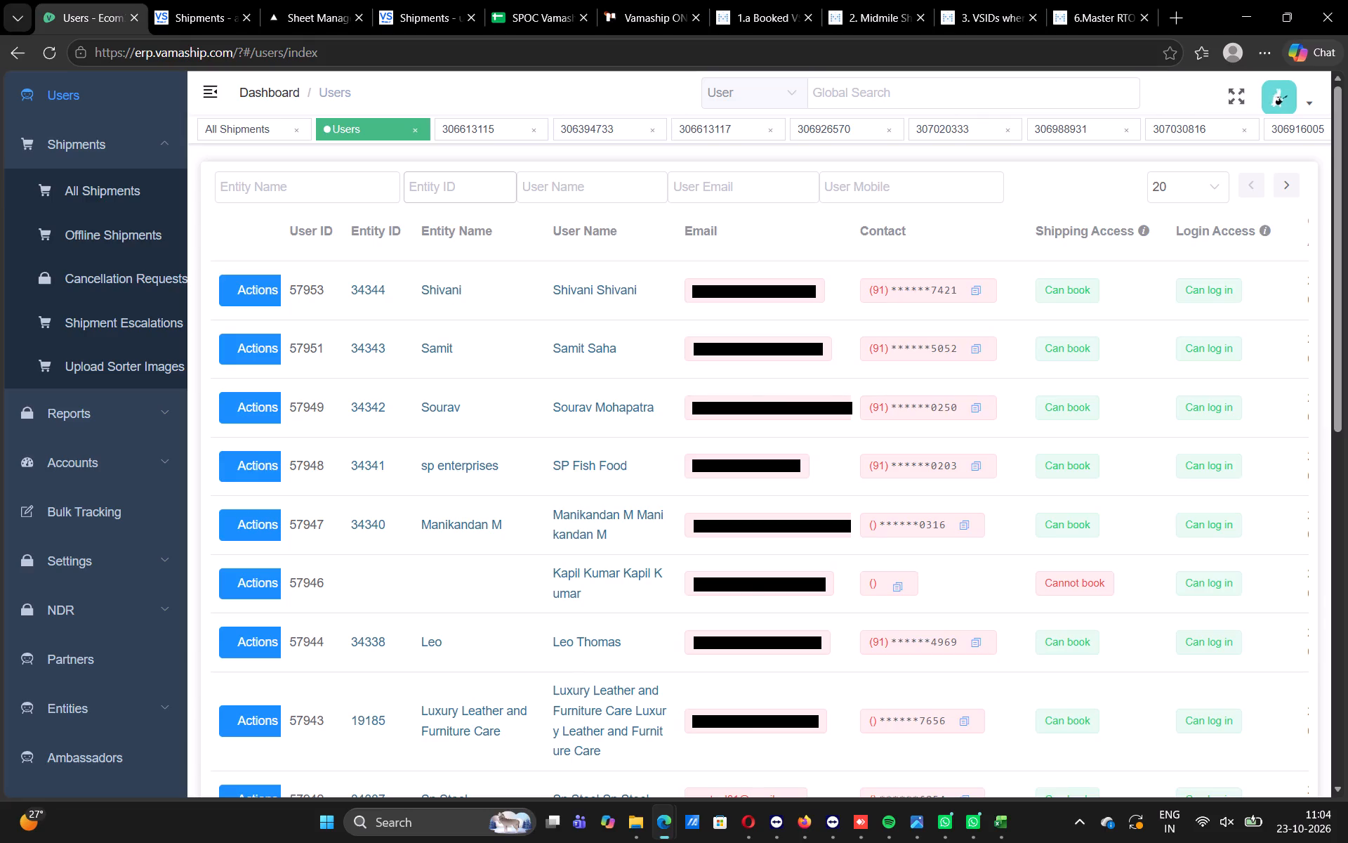
Look up the entity name "DOTS" in the users list.
{"action": "left_click", "coordinate": [317, 183]}
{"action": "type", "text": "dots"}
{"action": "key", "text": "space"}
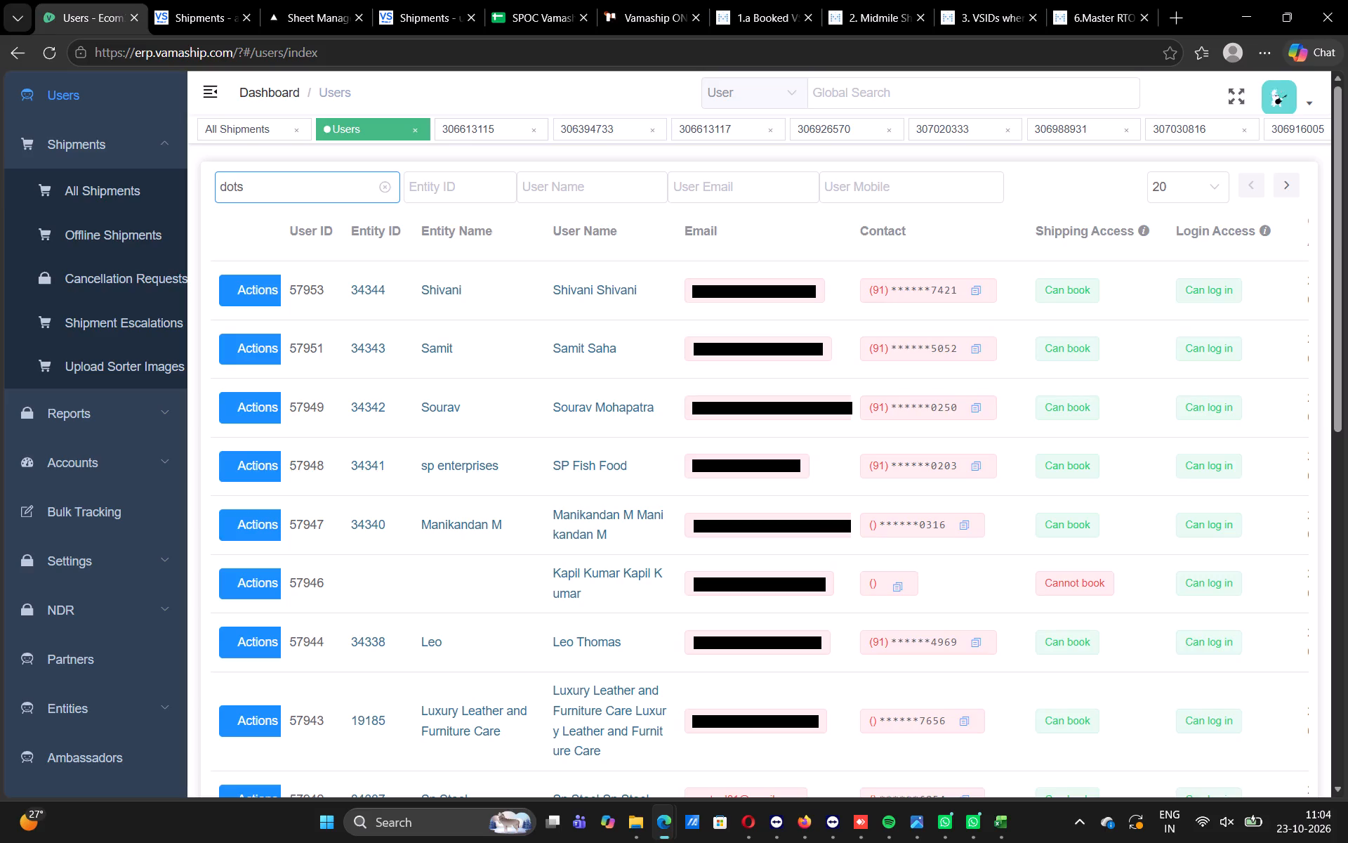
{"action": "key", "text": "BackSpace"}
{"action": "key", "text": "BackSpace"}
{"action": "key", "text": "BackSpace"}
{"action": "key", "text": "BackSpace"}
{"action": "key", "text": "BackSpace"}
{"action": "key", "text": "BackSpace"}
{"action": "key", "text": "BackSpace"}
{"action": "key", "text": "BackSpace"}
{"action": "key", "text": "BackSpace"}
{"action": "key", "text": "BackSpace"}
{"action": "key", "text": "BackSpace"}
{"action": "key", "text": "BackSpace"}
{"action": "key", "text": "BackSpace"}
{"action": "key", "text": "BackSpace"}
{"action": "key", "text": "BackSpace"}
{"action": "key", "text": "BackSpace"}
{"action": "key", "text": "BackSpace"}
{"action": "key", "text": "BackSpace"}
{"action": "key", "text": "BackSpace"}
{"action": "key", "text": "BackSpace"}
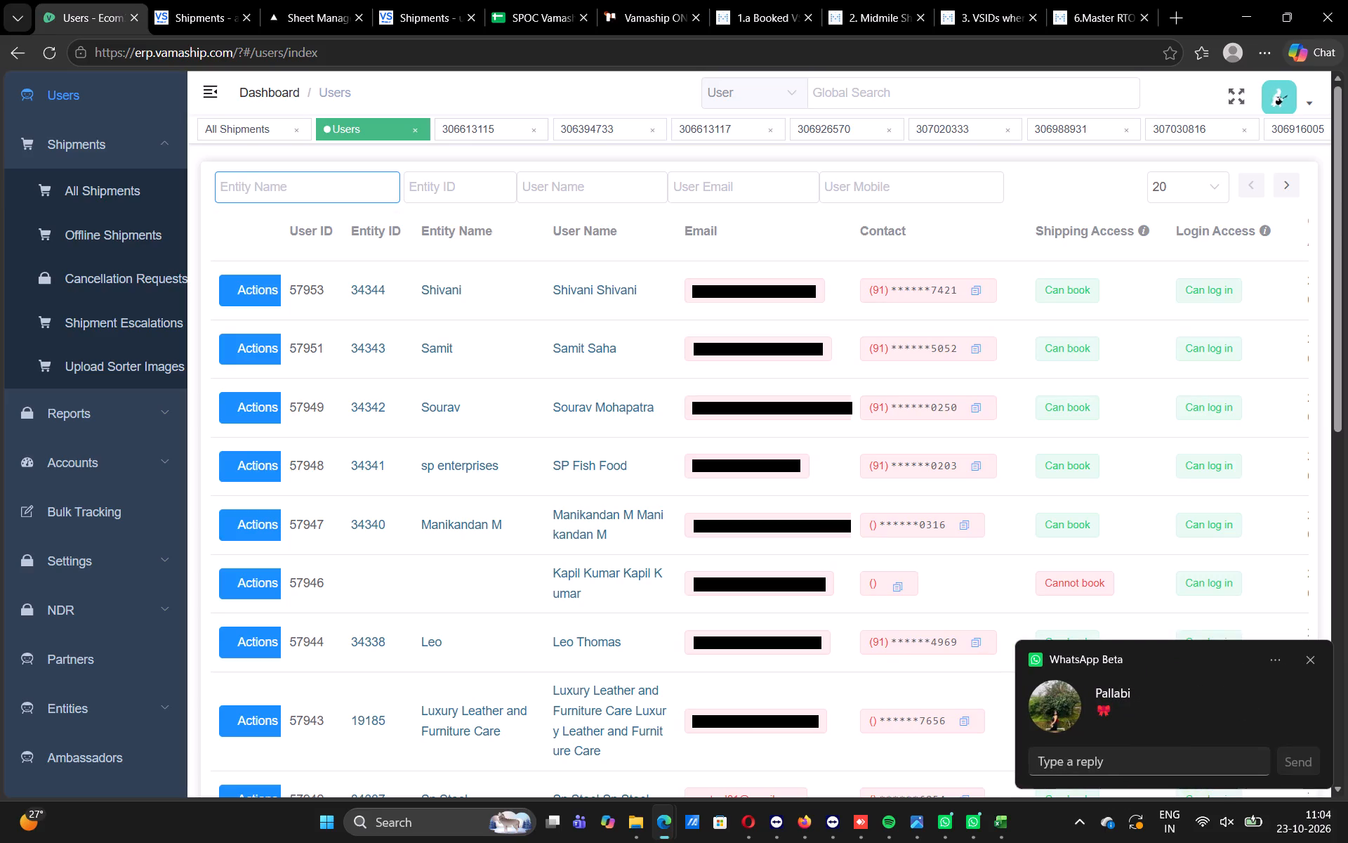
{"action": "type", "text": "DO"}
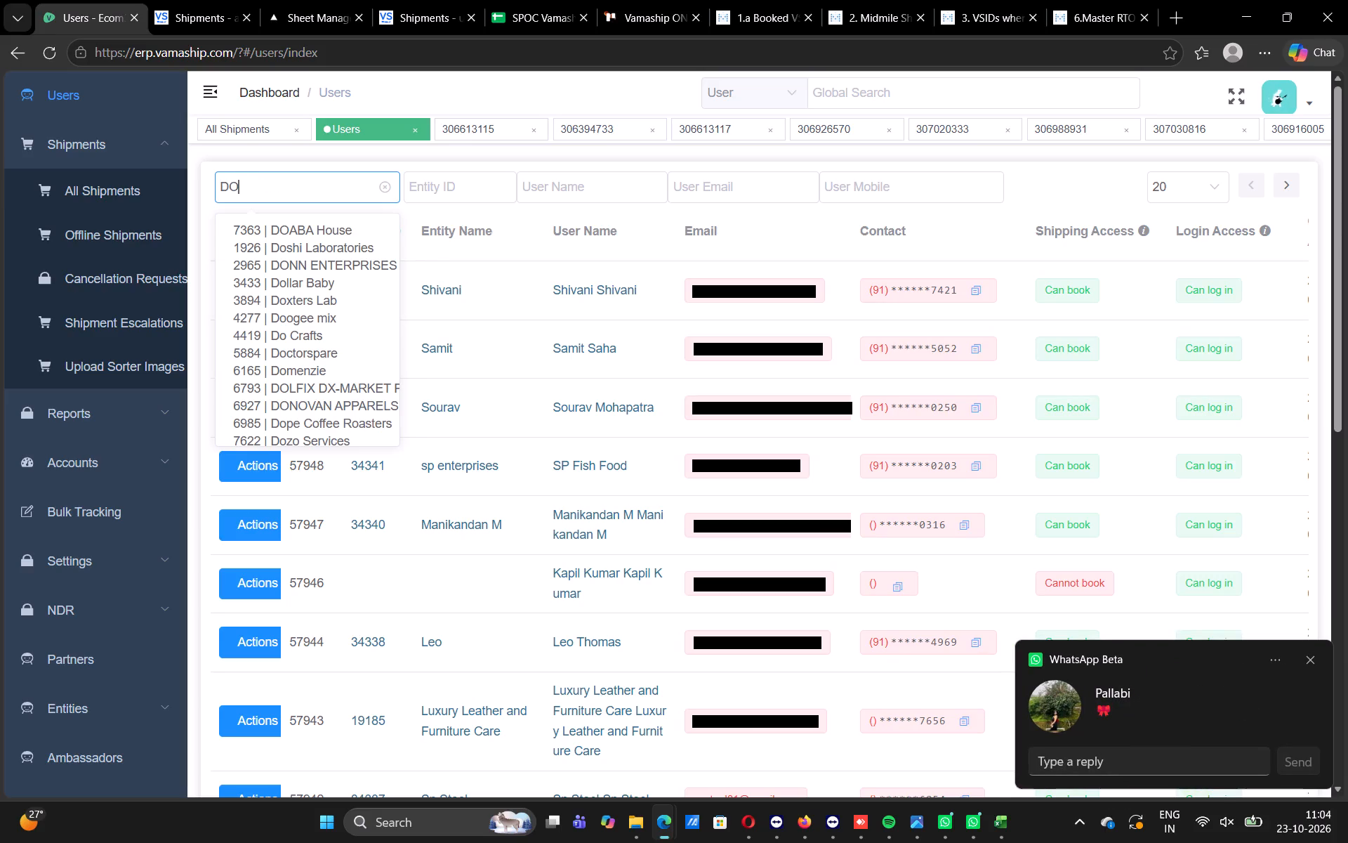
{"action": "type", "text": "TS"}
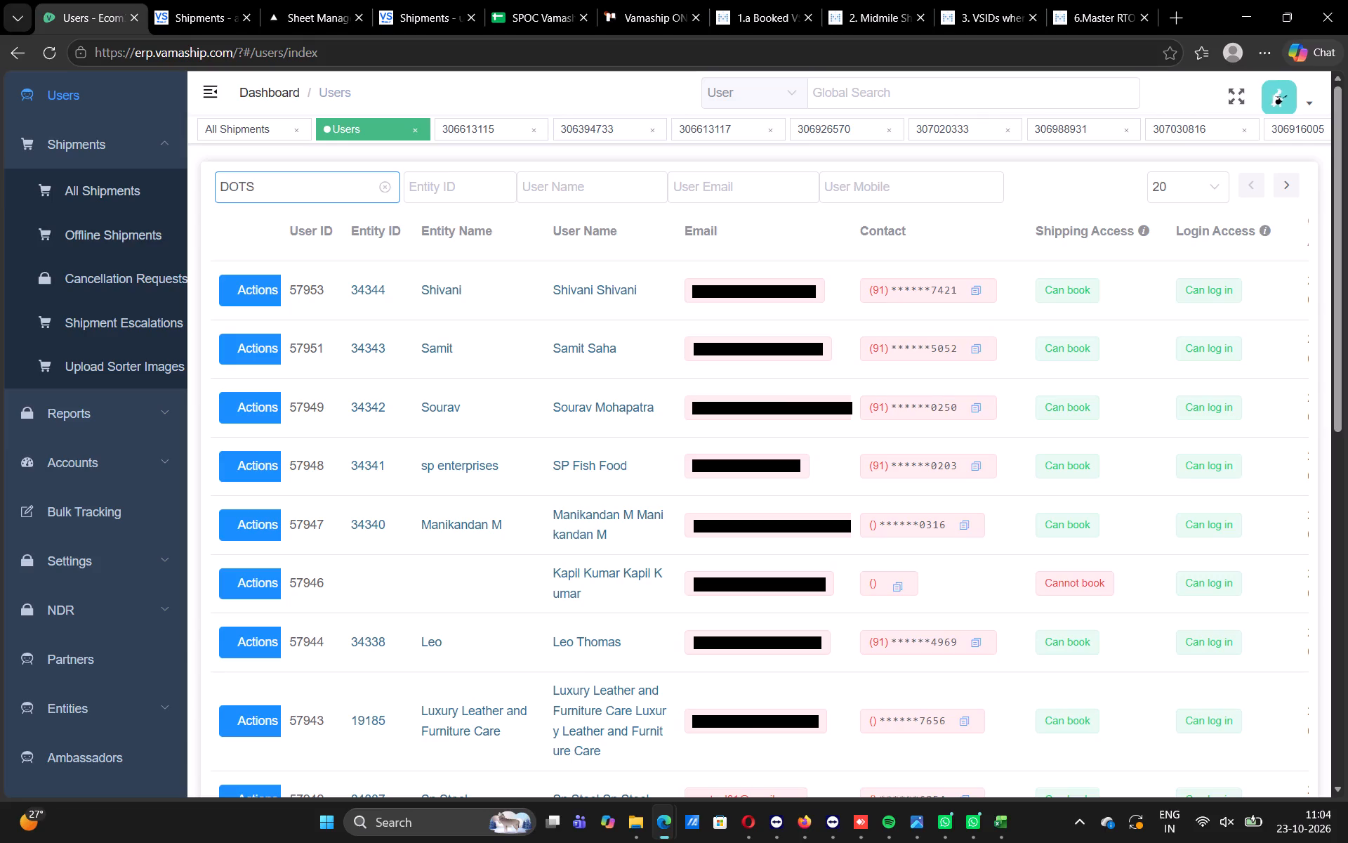
{"action": "left_click", "coordinate": [88, 204]}
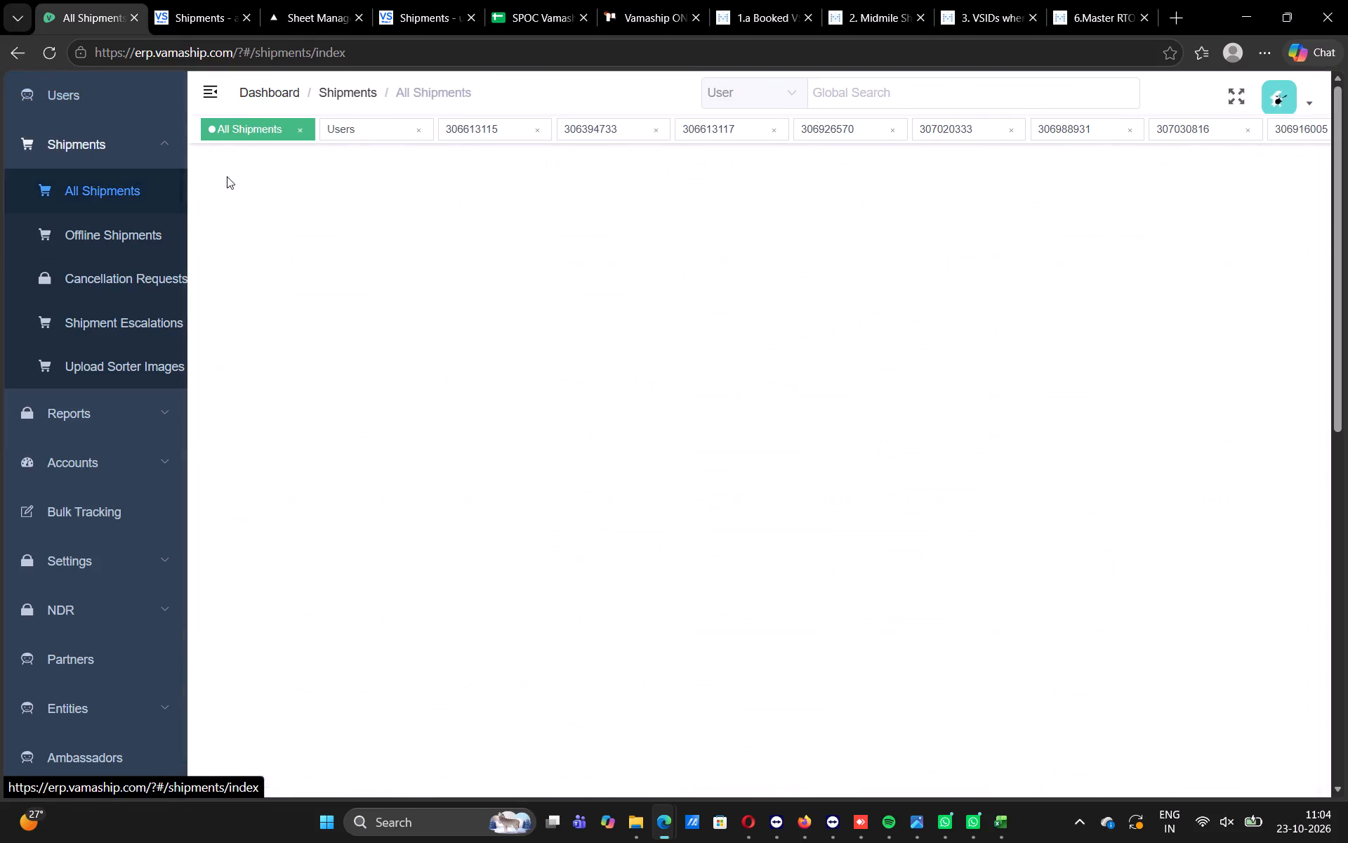
{"action": "left_click", "coordinate": [228, 191]}
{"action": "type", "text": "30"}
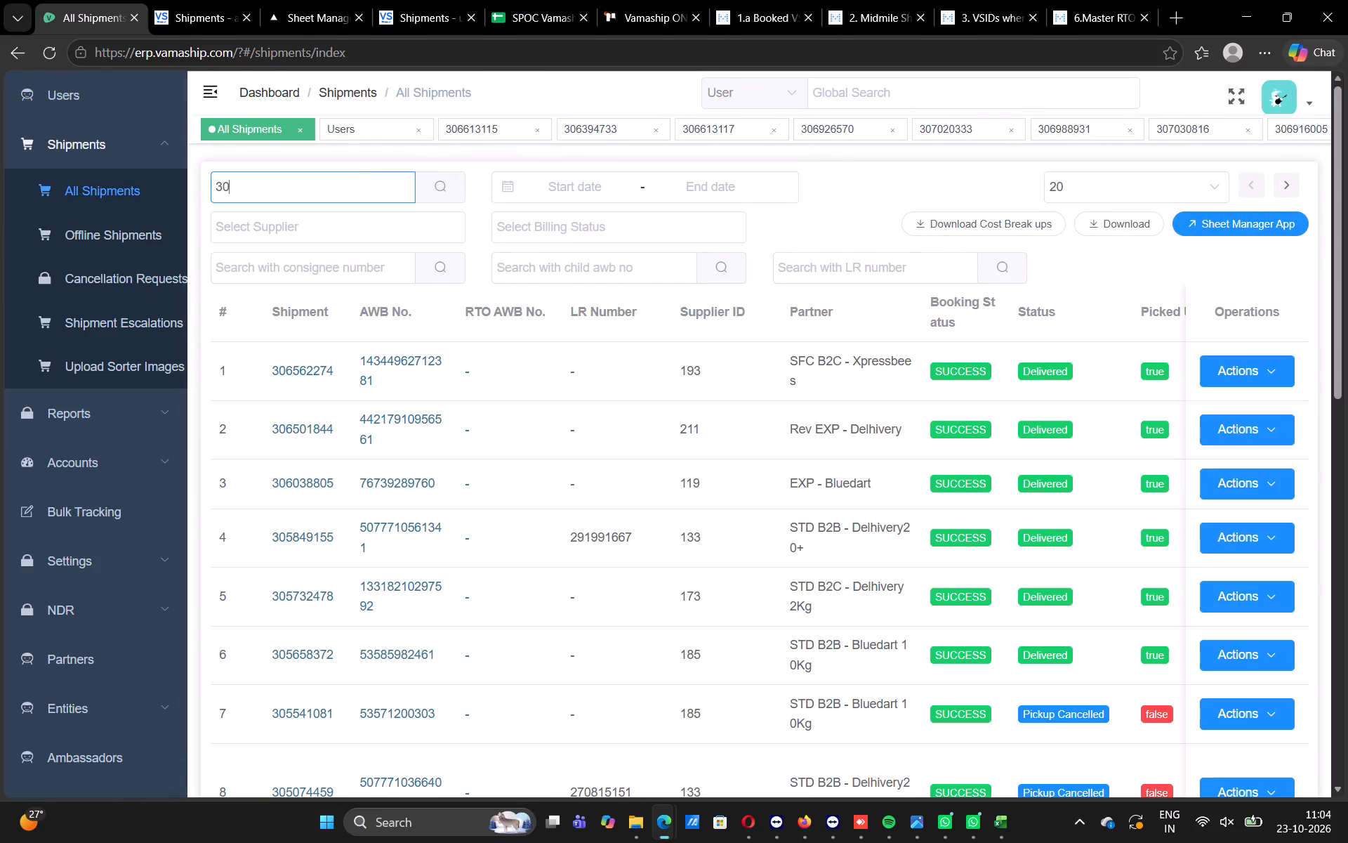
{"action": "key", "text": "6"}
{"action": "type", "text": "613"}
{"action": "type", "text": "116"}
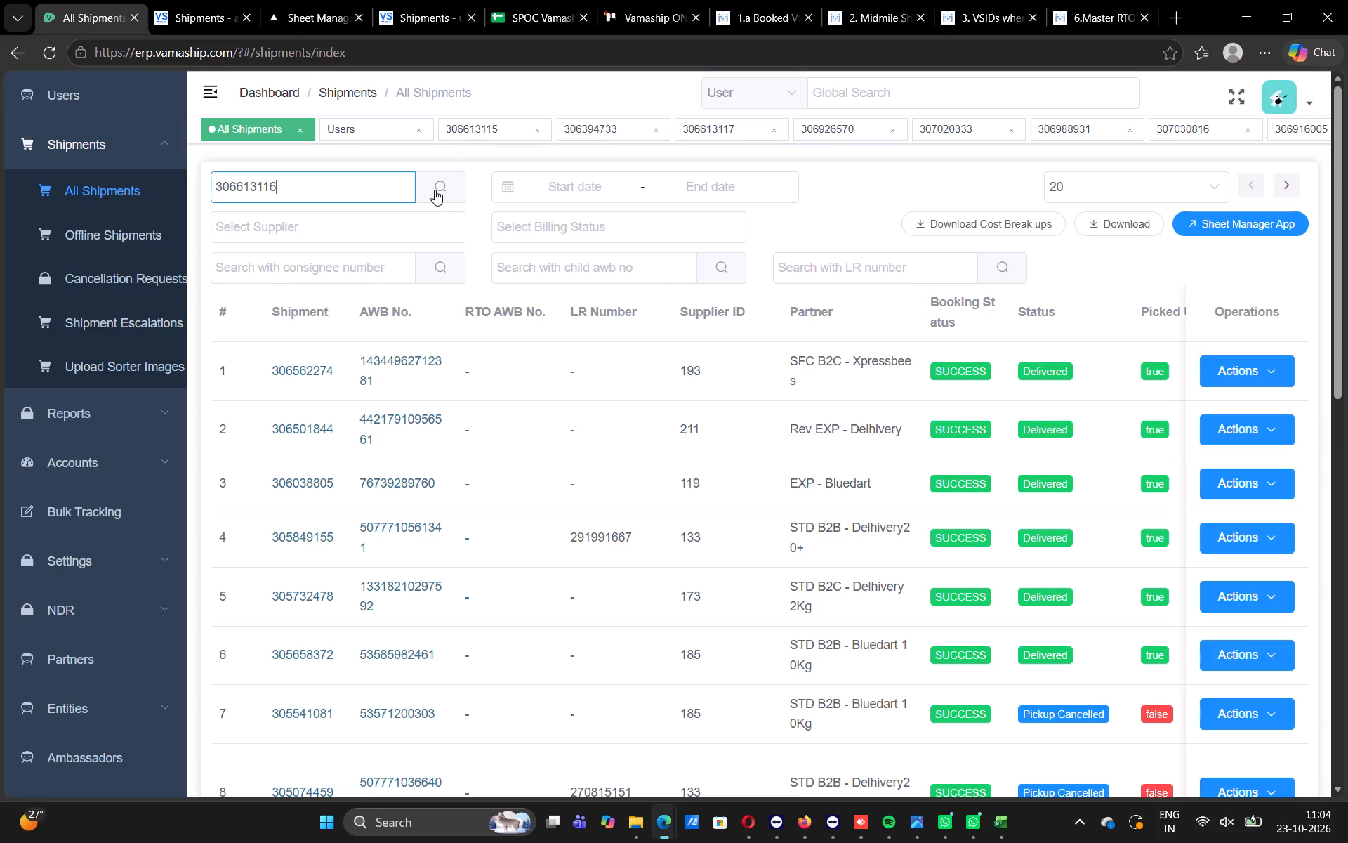
{"action": "left_click", "coordinate": [435, 190]}
{"action": "left_click", "coordinate": [317, 370]}
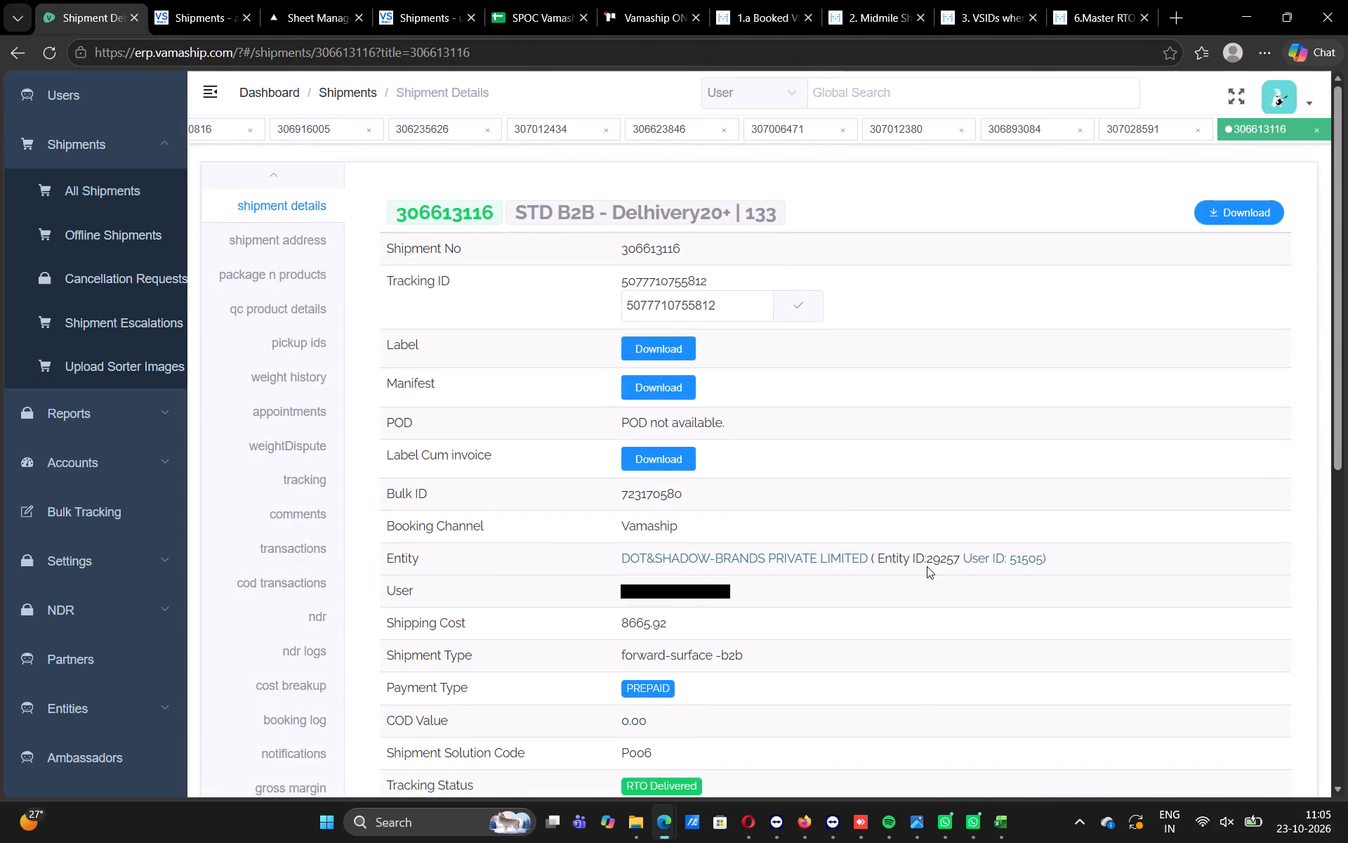
{"action": "left_click_drag", "start_coordinate": [927, 566], "coordinate": [960, 570]}
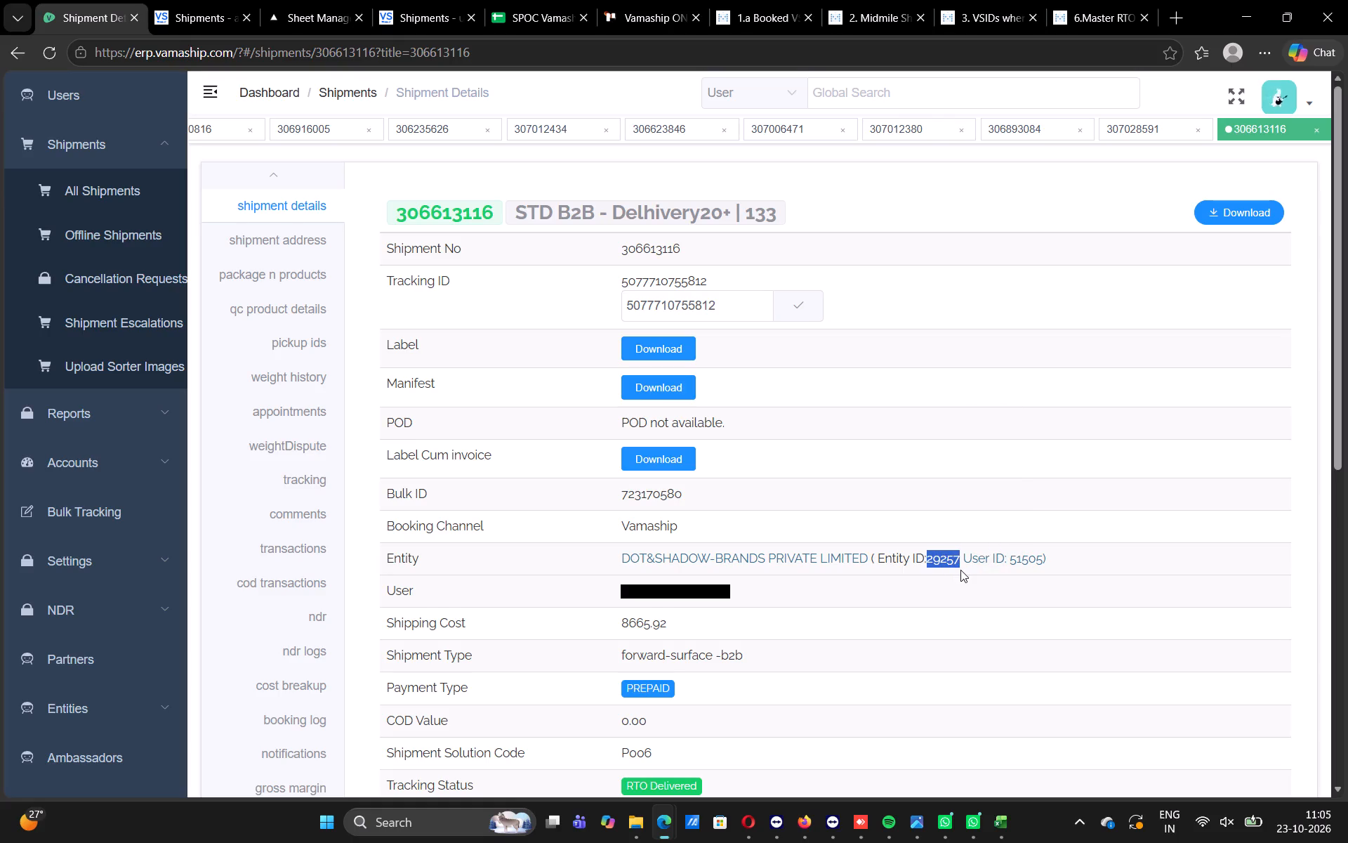
{"action": "key", "text": "ctrl+c"}
{"action": "left_click", "coordinate": [88, 99]}
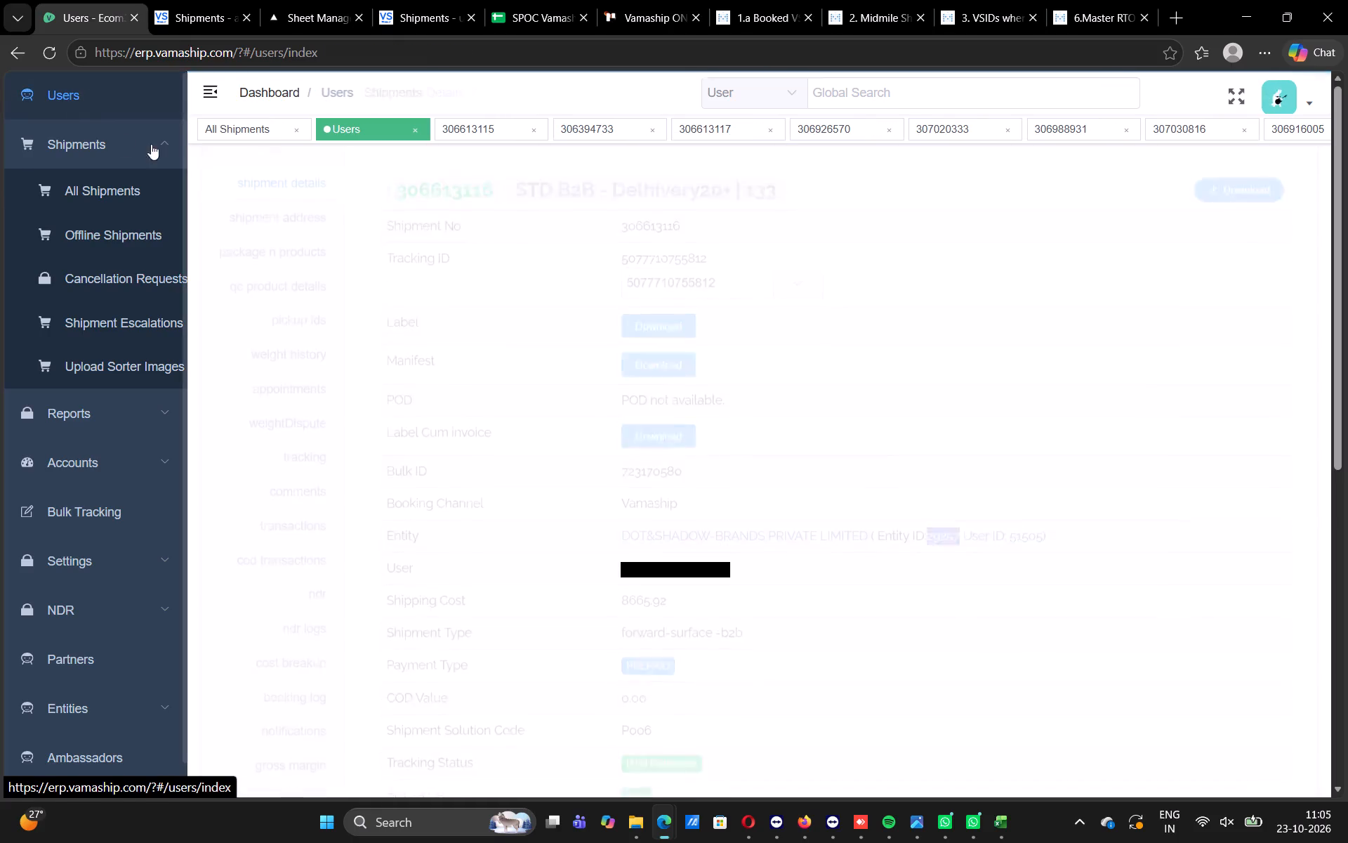
{"action": "left_click", "coordinate": [450, 184]}
{"action": "key", "text": "ctrl+v"}
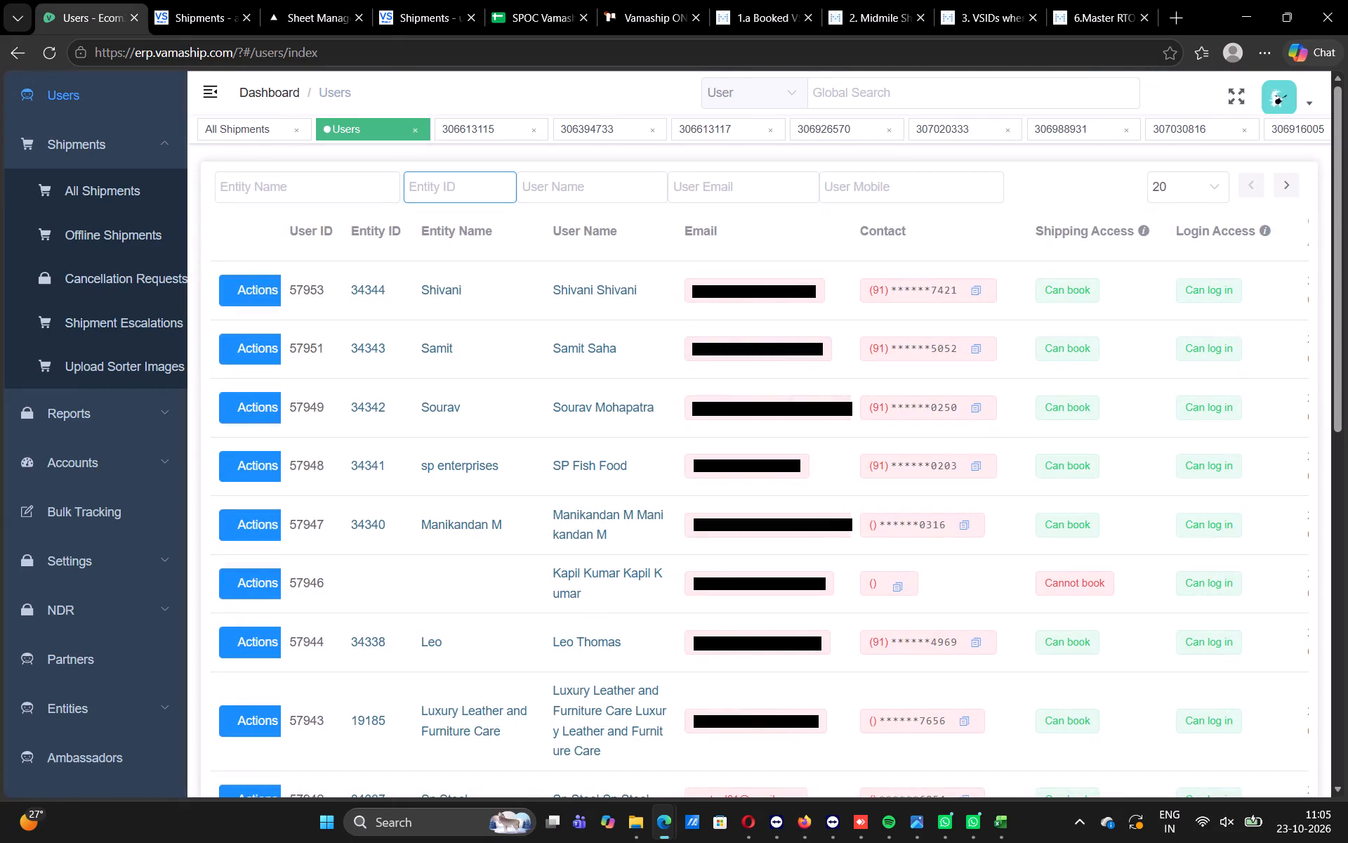
{"action": "left_click", "coordinate": [471, 233]}
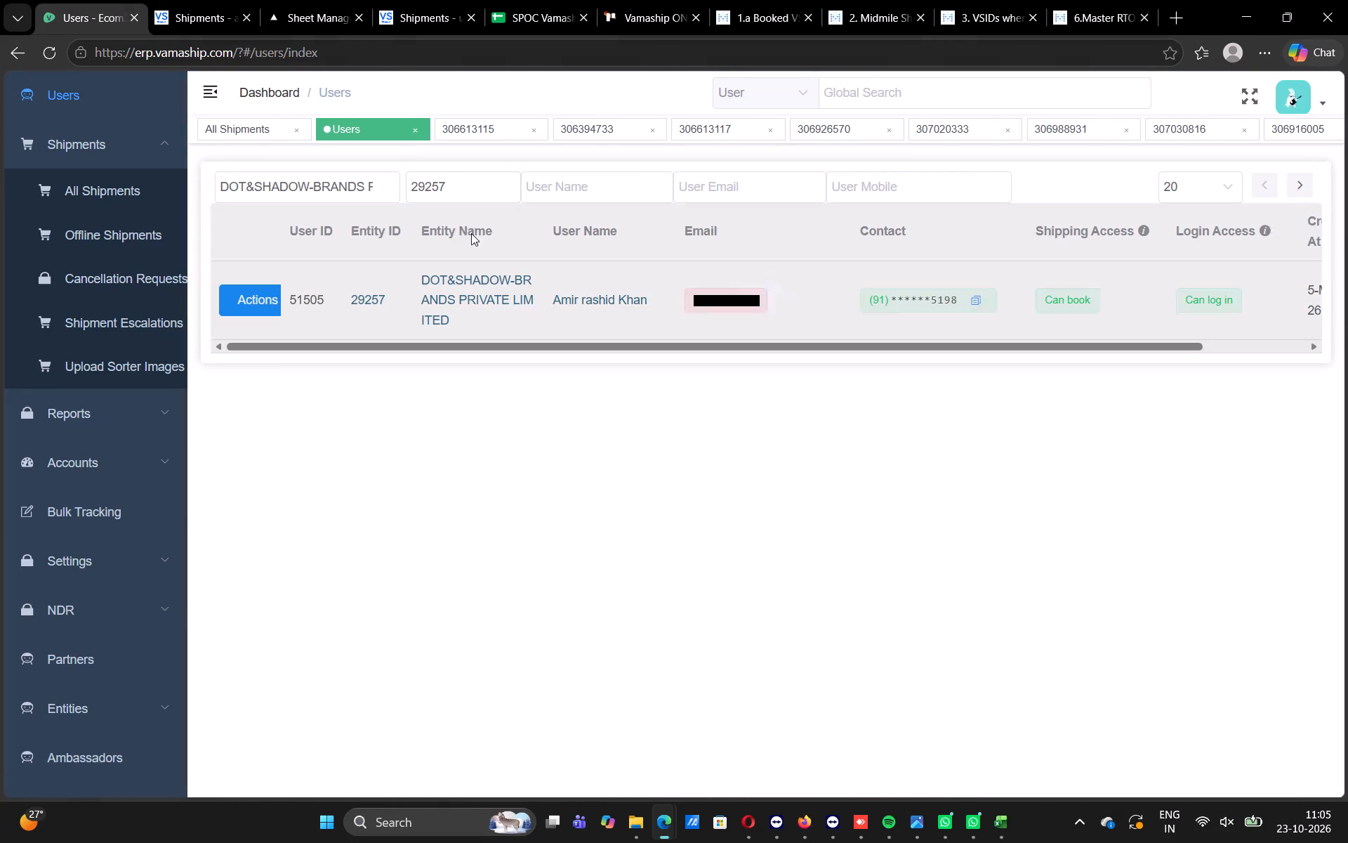
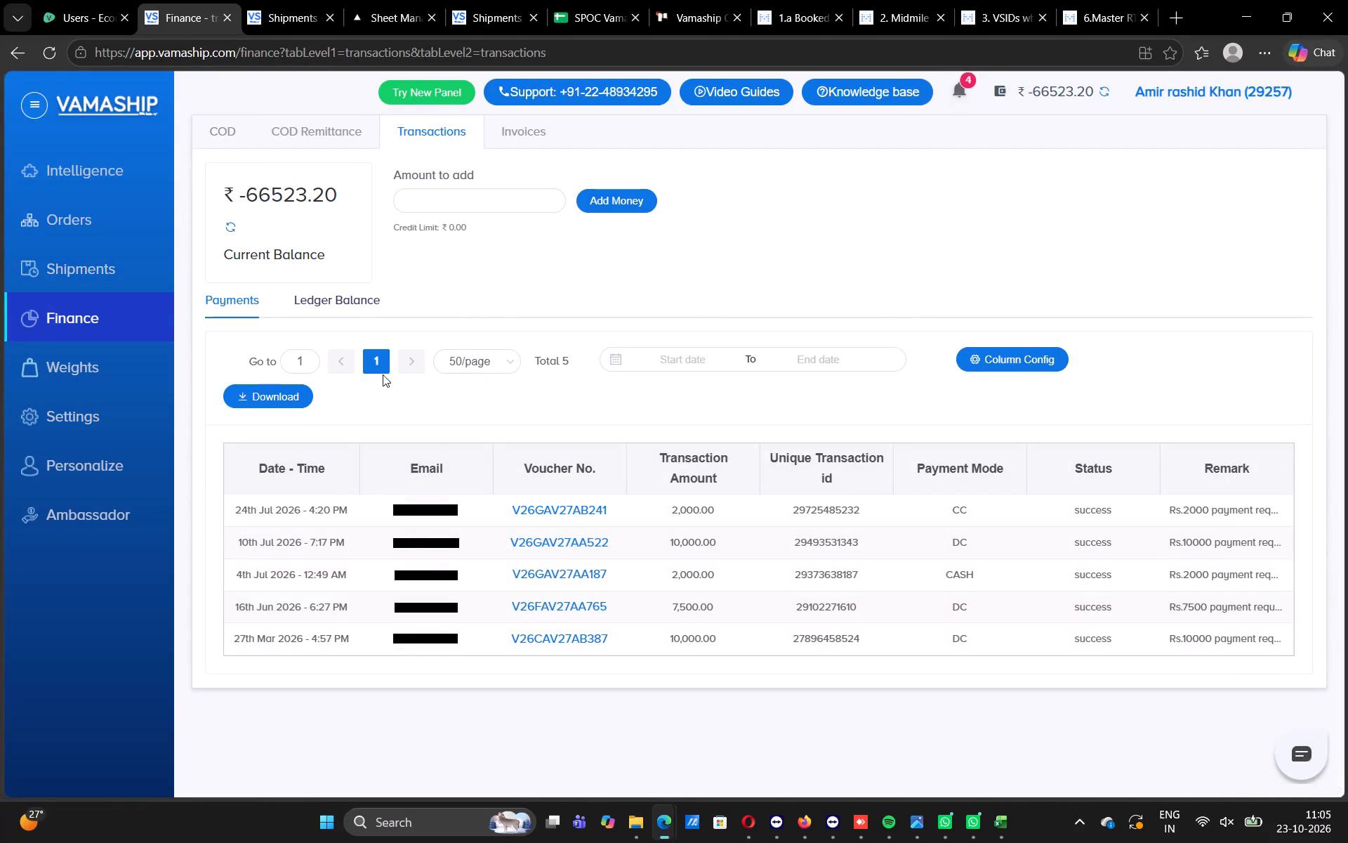
{"action": "left_click", "coordinate": [331, 295]}
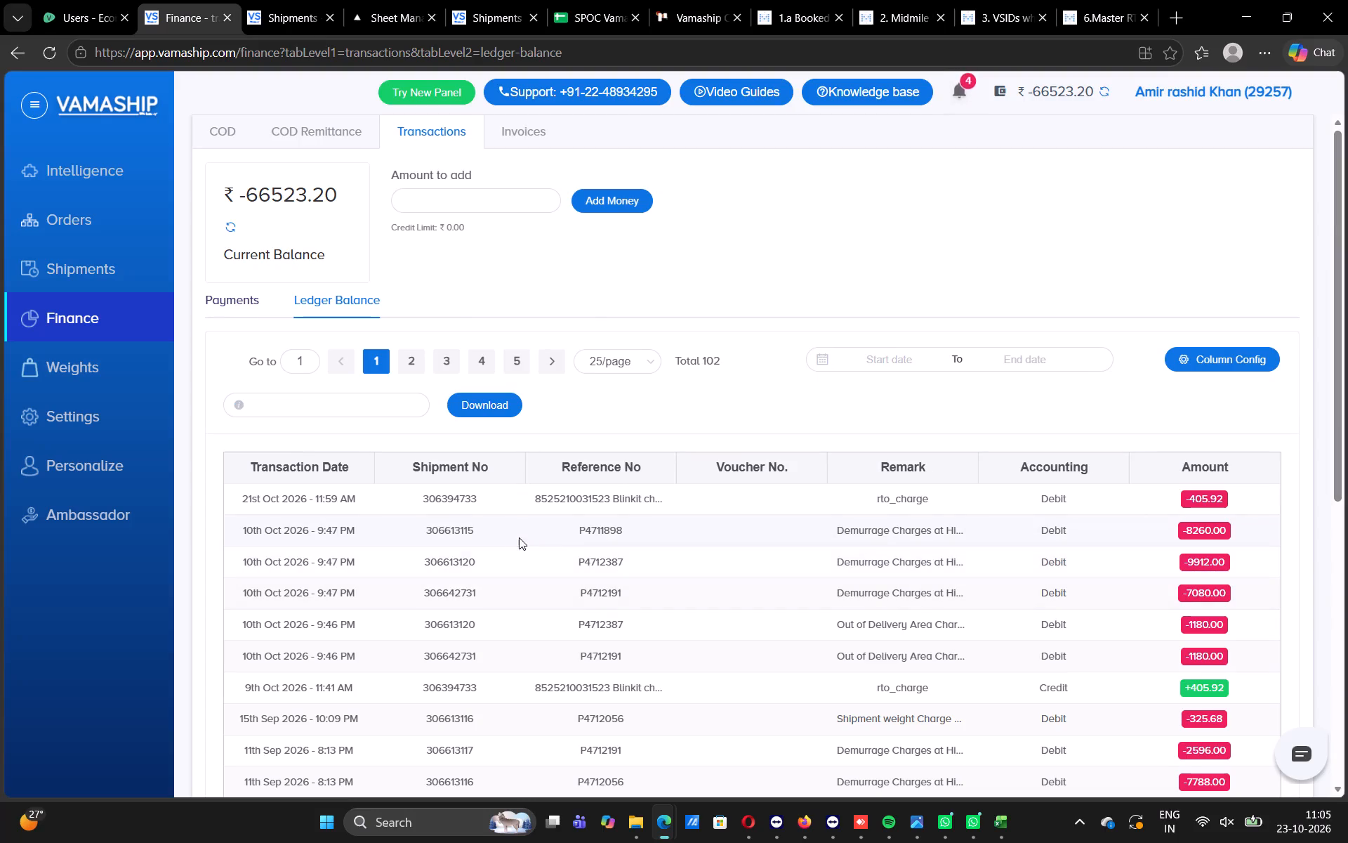
{"action": "left_click_drag", "start_coordinate": [418, 501], "coordinate": [471, 505]}
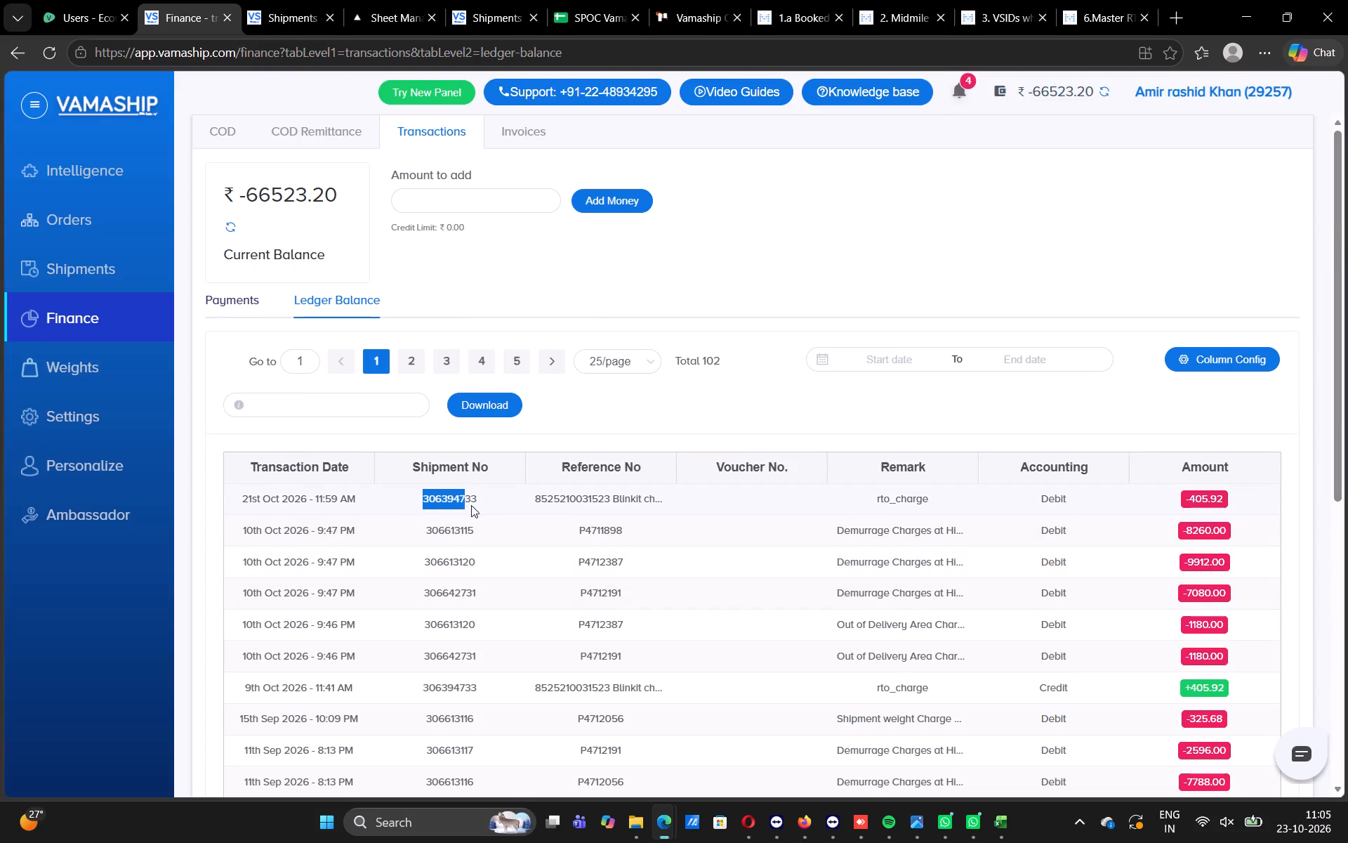
{"action": "left_click_drag", "start_coordinate": [471, 505], "coordinate": [482, 506]}
{"action": "key", "text": "ctrl+c"}
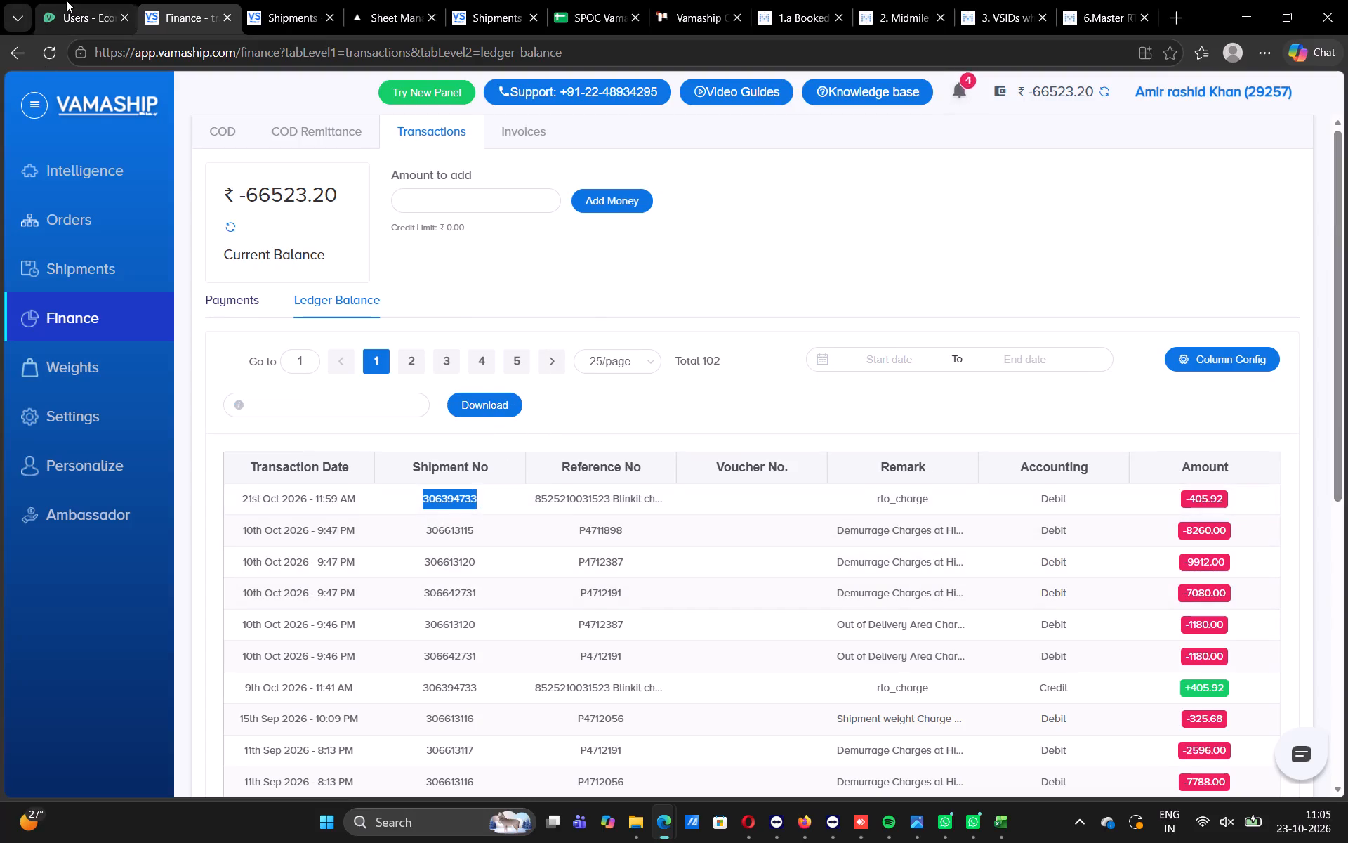
{"action": "left_click", "coordinate": [67, 0]}
{"action": "left_click", "coordinate": [86, 190]}
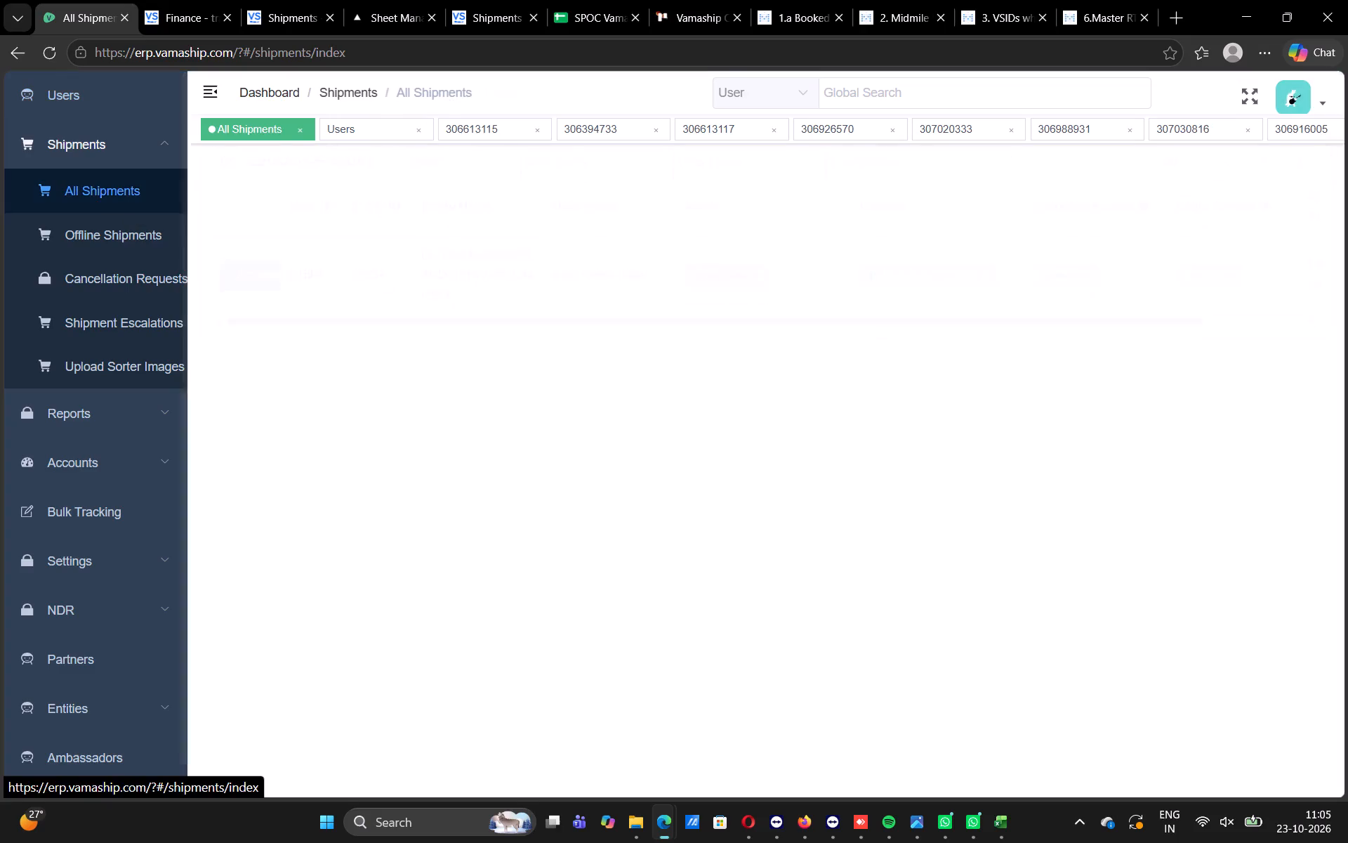
{"action": "left_click", "coordinate": [251, 178]}
{"action": "key", "text": "ctrl+v"}
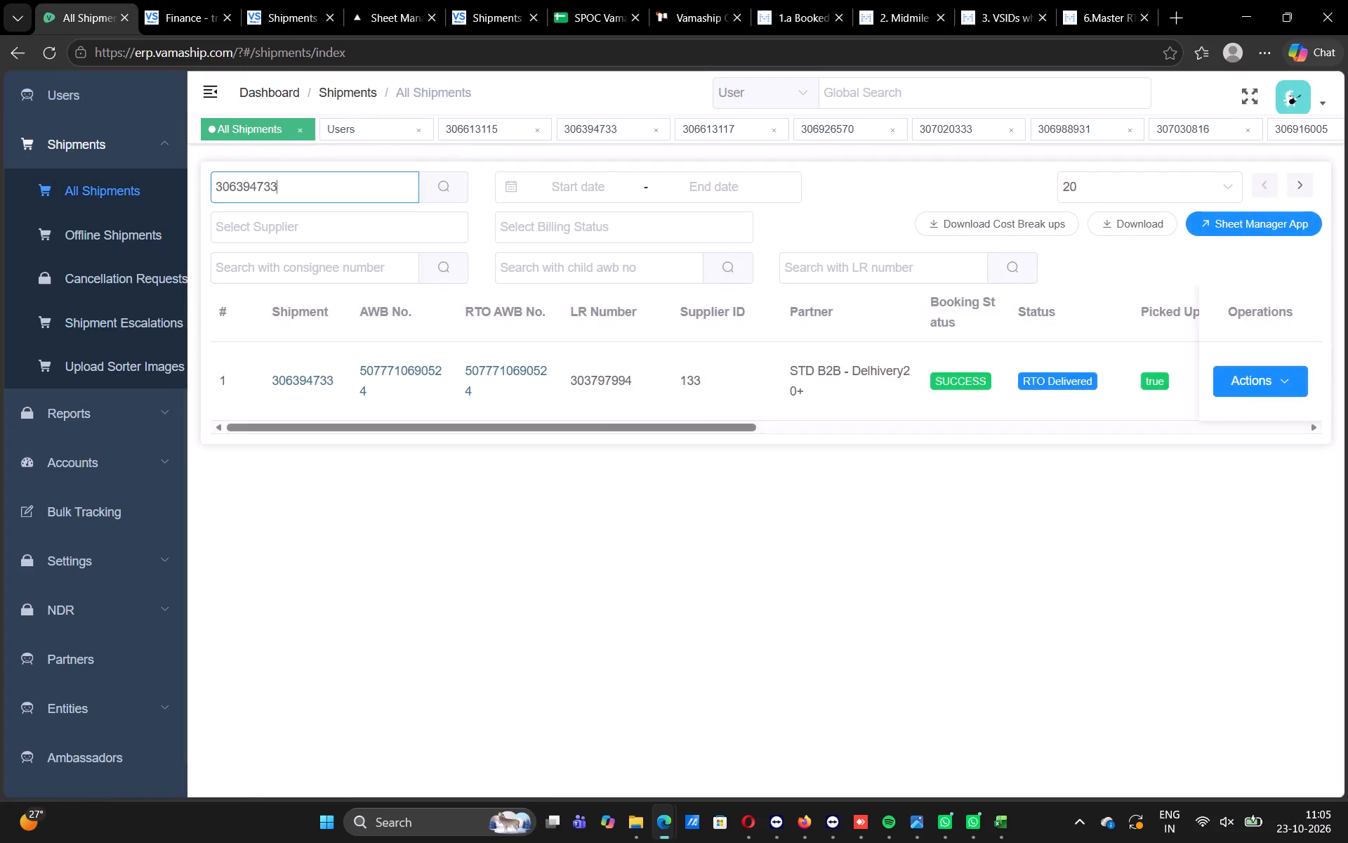
{"action": "left_click", "coordinate": [309, 376]}
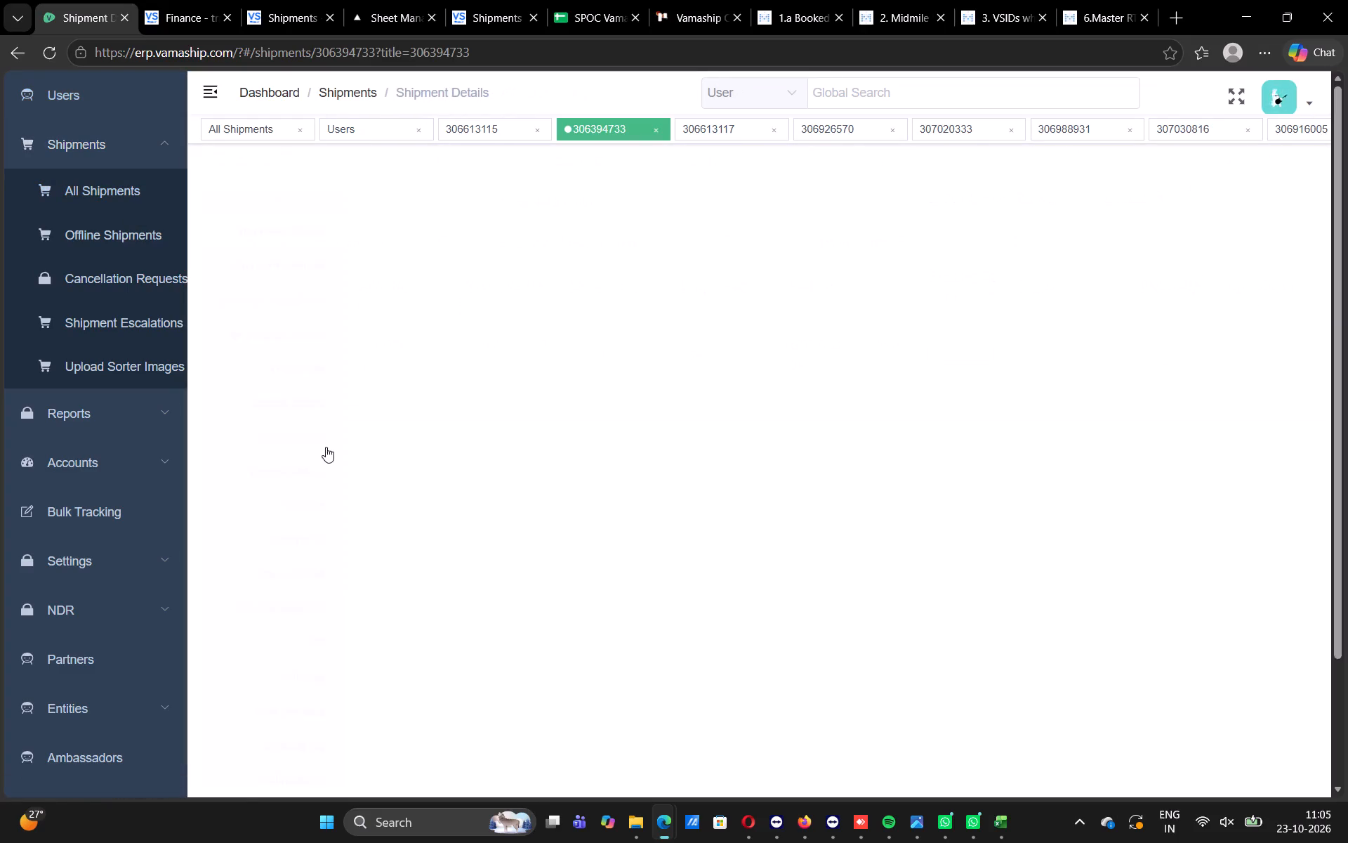
{"action": "left_click", "coordinate": [310, 485]}
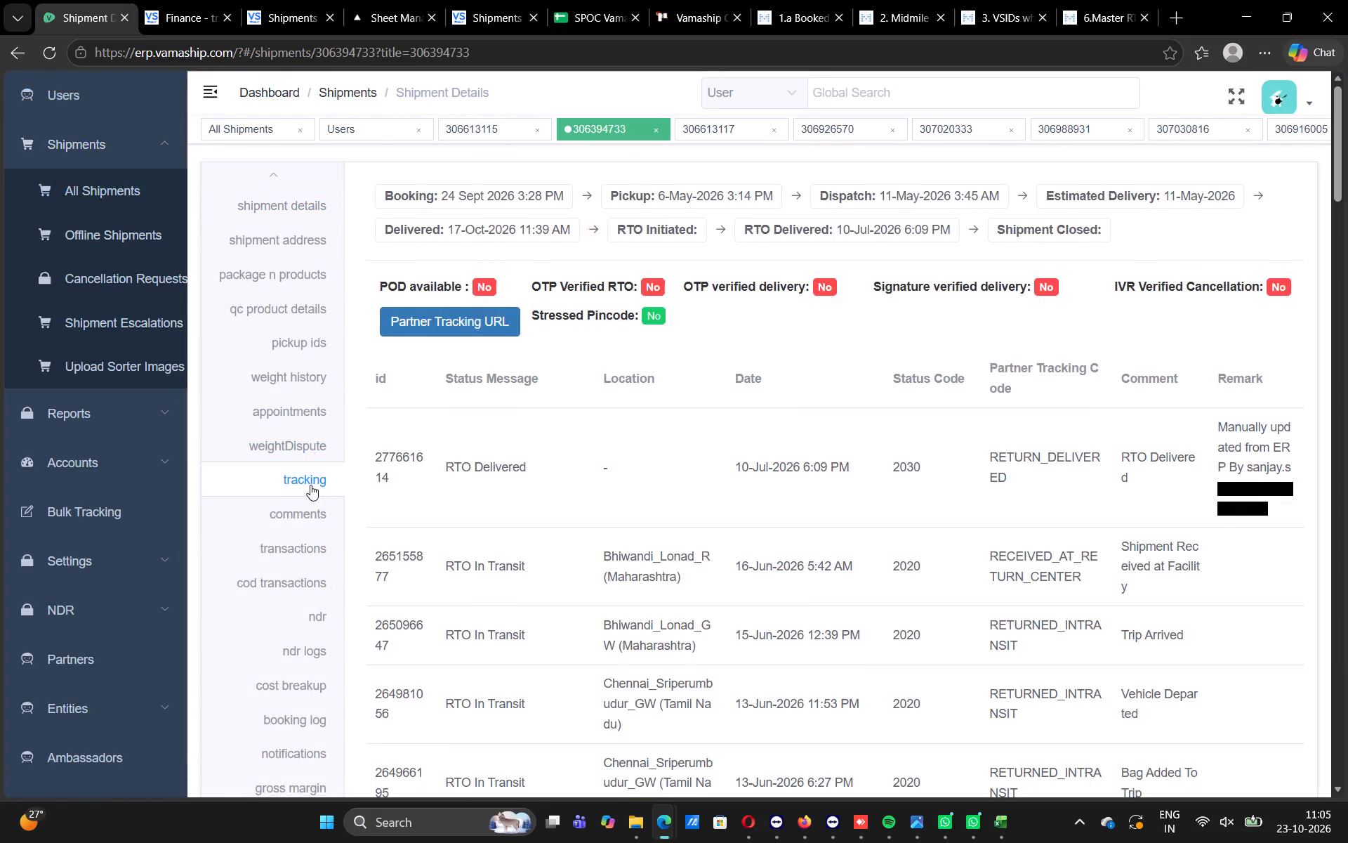
{"action": "left_click", "coordinate": [291, 589]}
{"action": "left_click", "coordinate": [286, 550]}
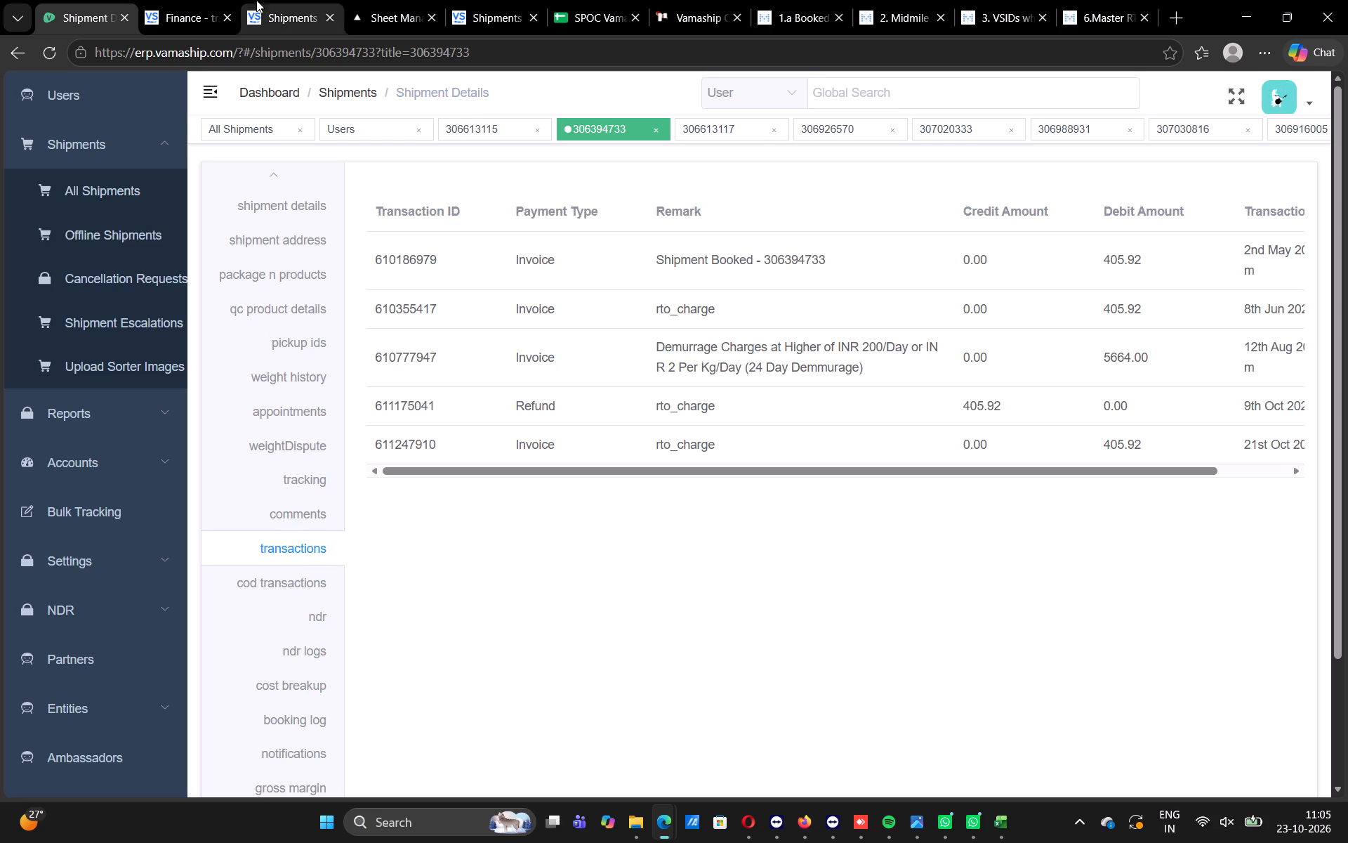
{"action": "left_click", "coordinate": [196, 1]}
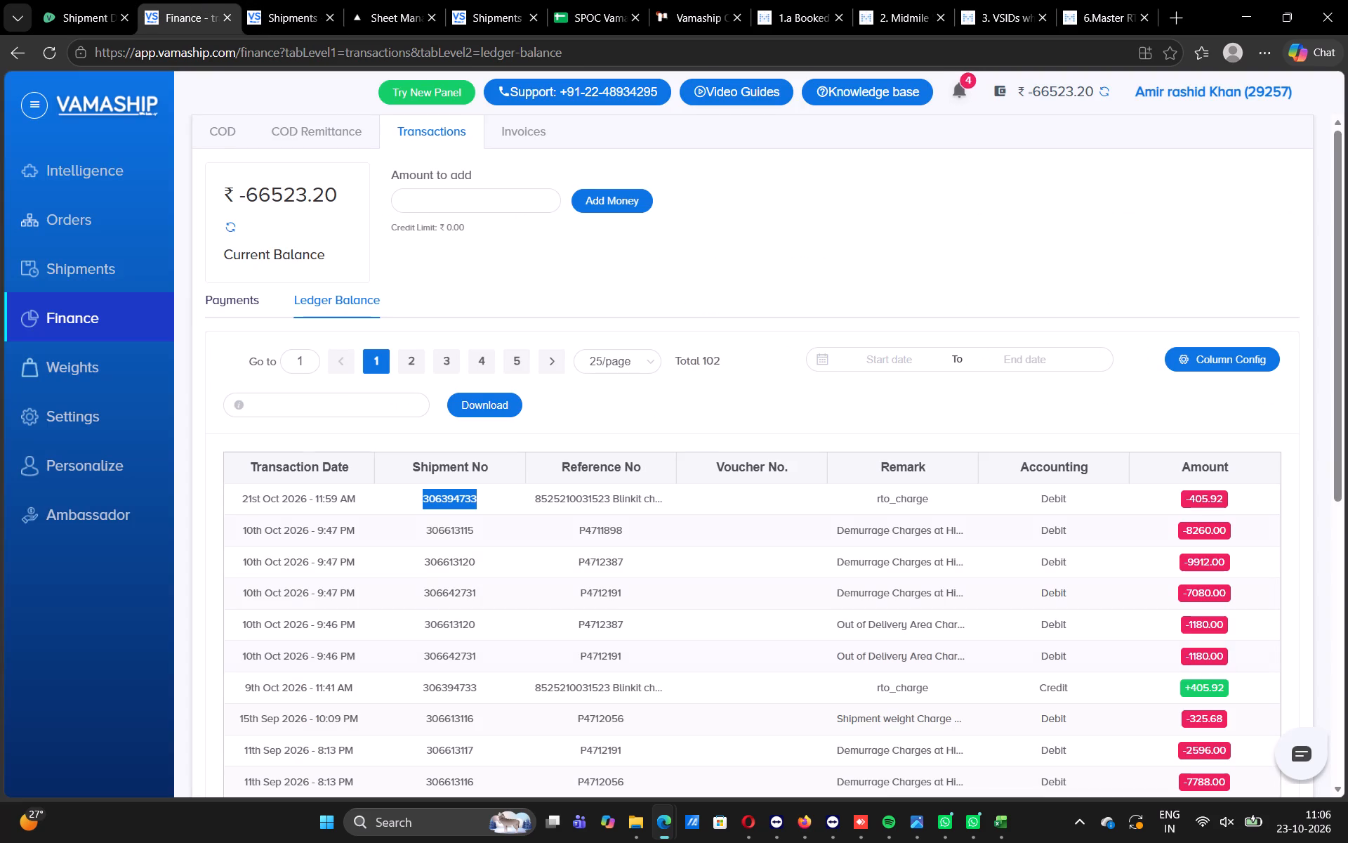
{"action": "left_click_drag", "start_coordinate": [419, 533], "coordinate": [491, 533]}
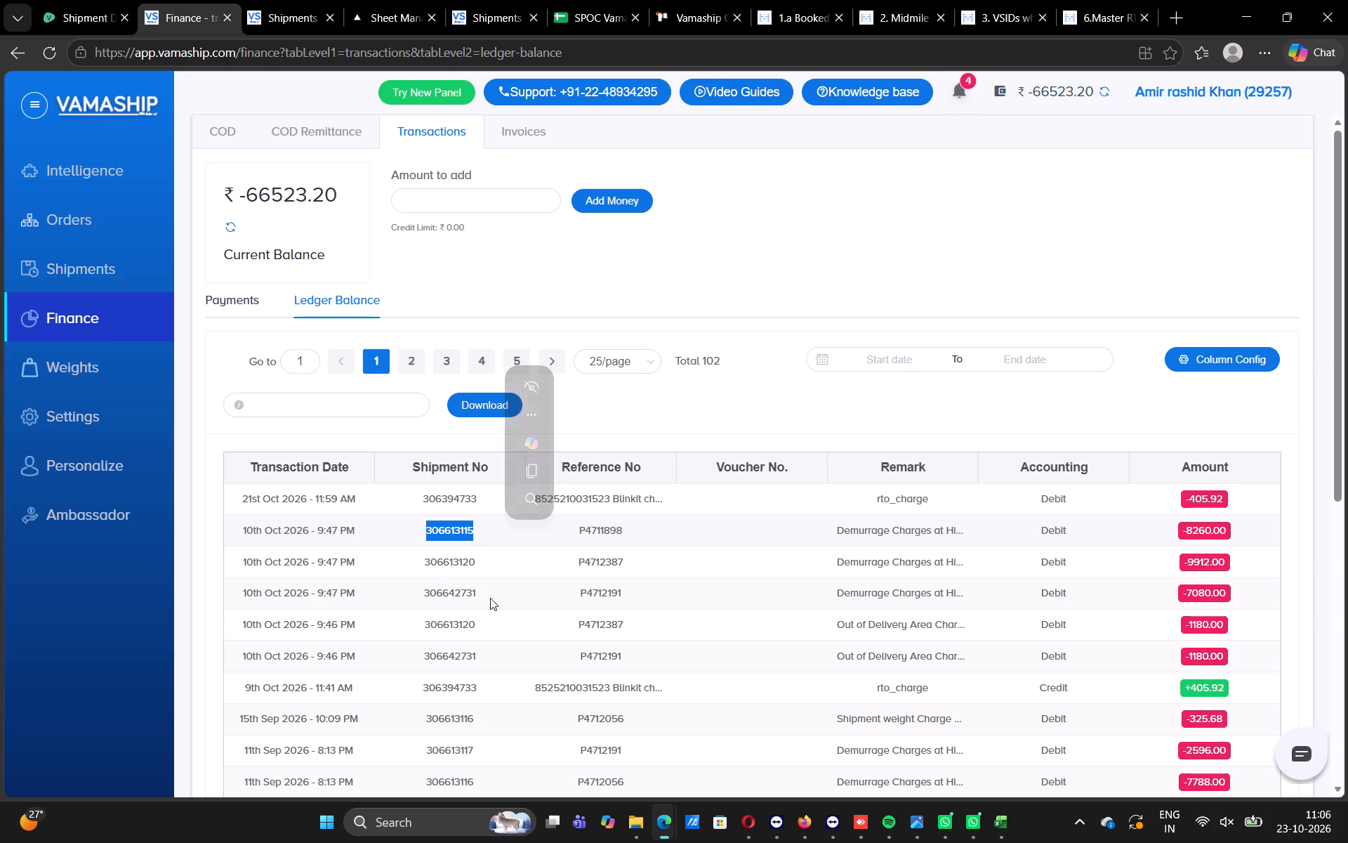
{"action": "left_click", "coordinate": [505, 596]}
{"action": "left_click_drag", "start_coordinate": [393, 627], "coordinate": [425, 625]}
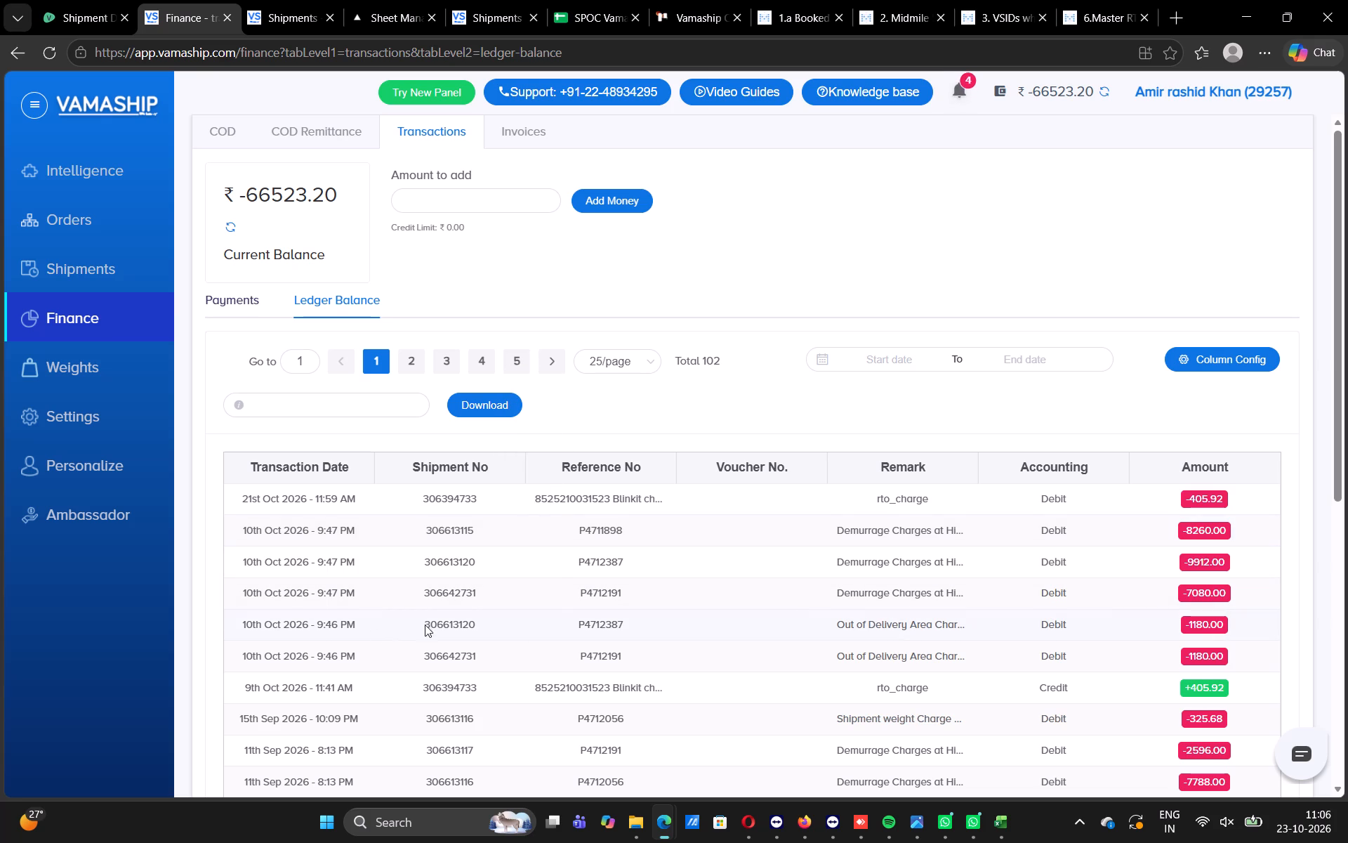
{"action": "left_click_drag", "start_coordinate": [425, 625], "coordinate": [499, 625]}
{"action": "key", "text": "ctrl+c"}
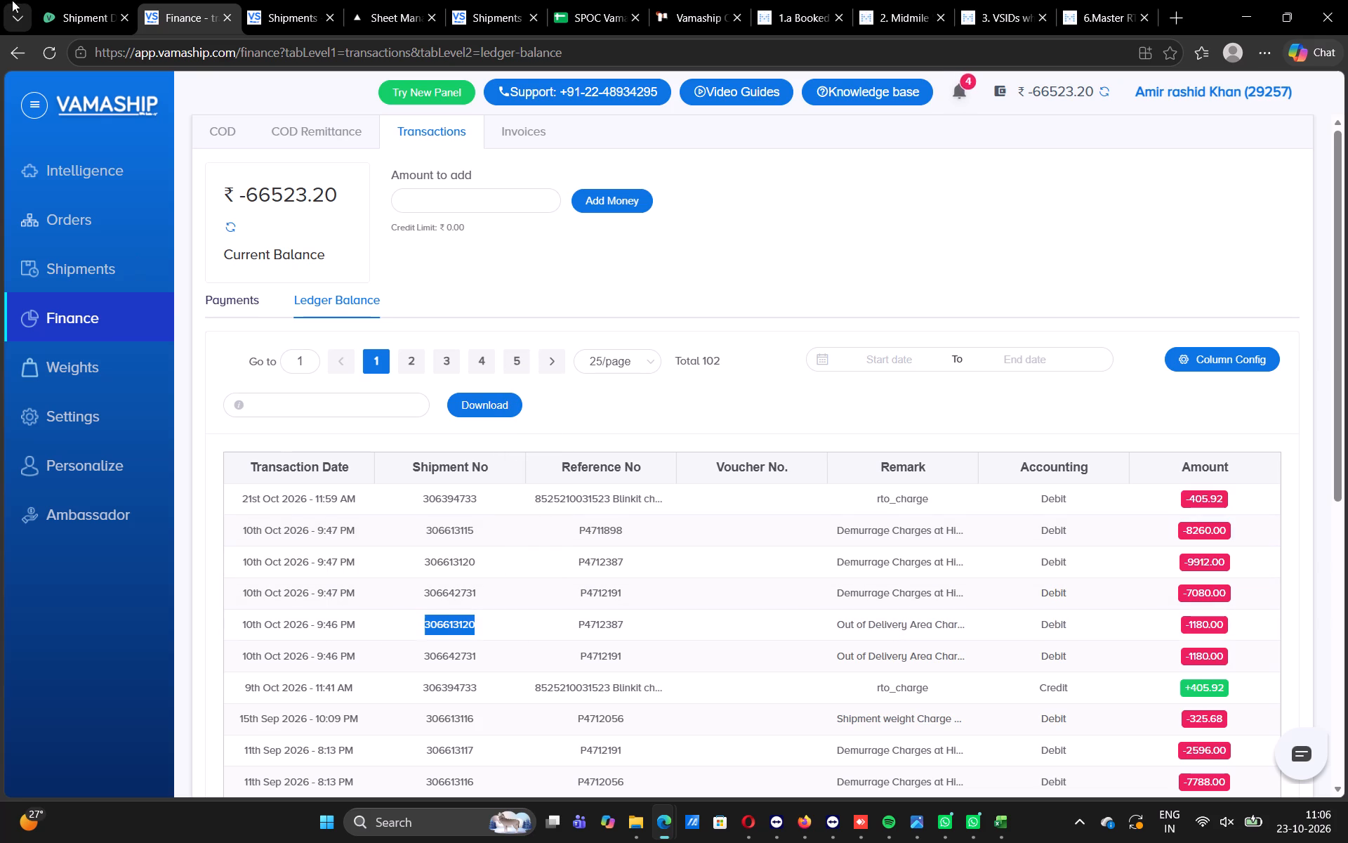
{"action": "left_click", "coordinate": [107, 5]}
{"action": "left_click", "coordinate": [67, 190]}
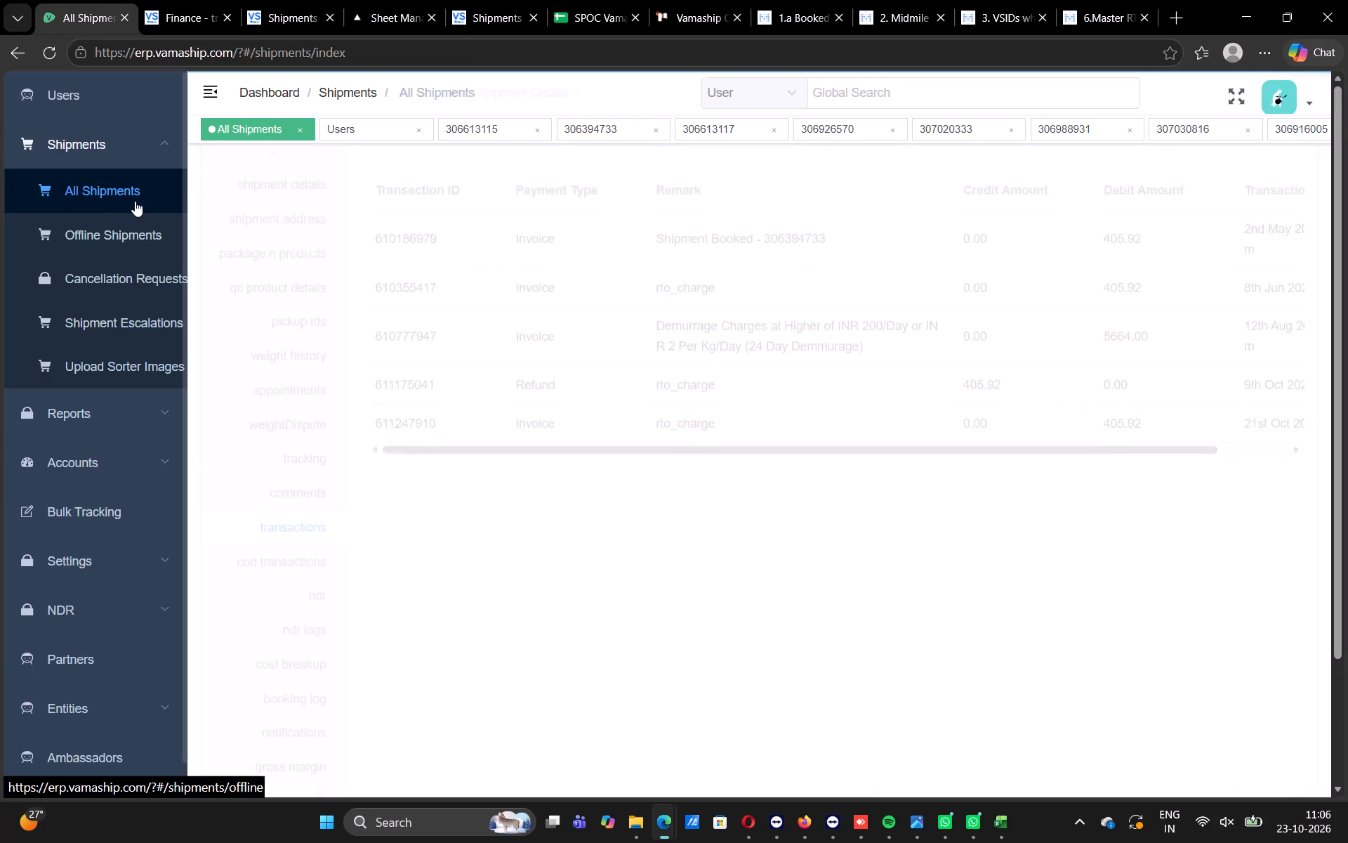
{"action": "left_click", "coordinate": [246, 183]}
{"action": "key", "text": "ctrl+v"}
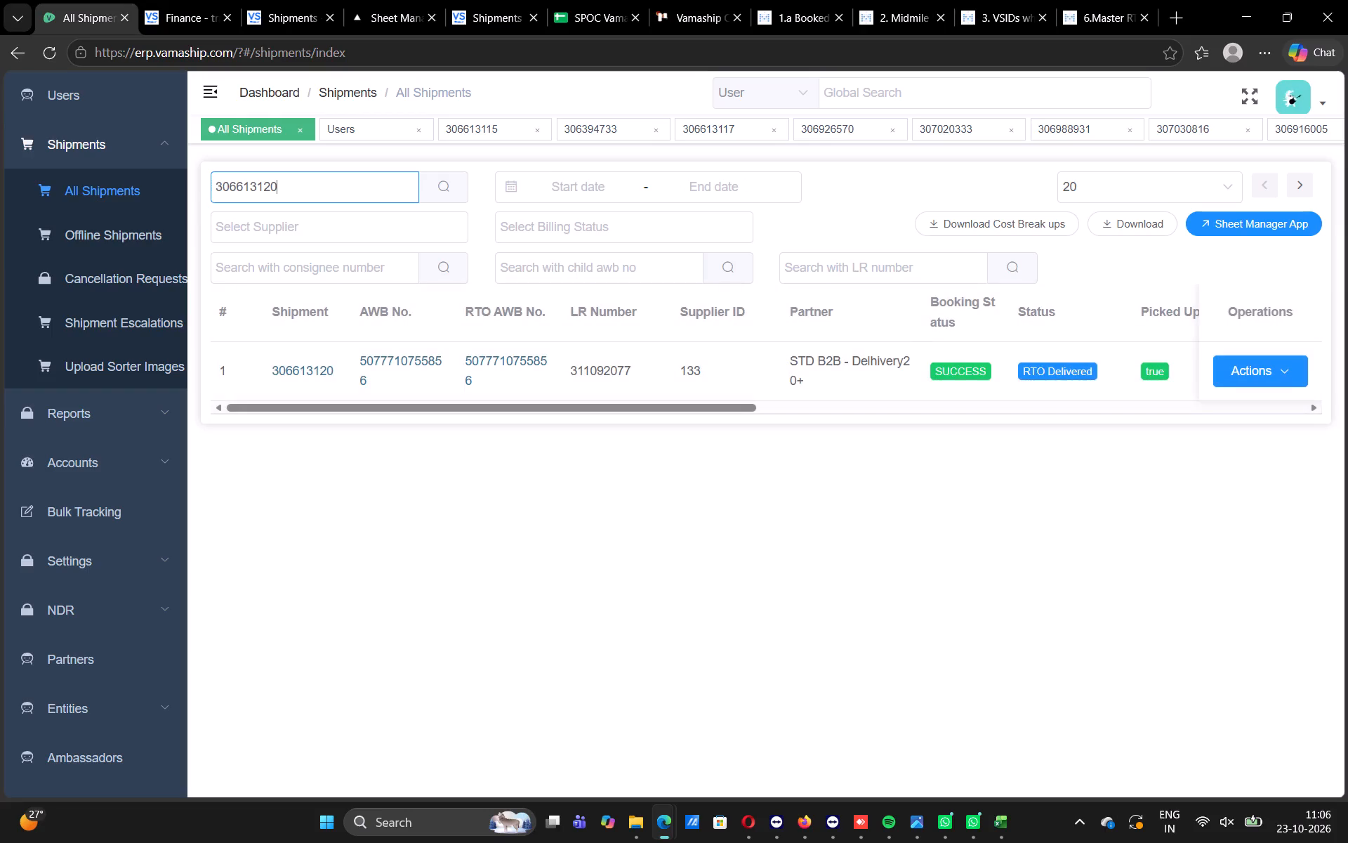
{"action": "left_click", "coordinate": [284, 368]}
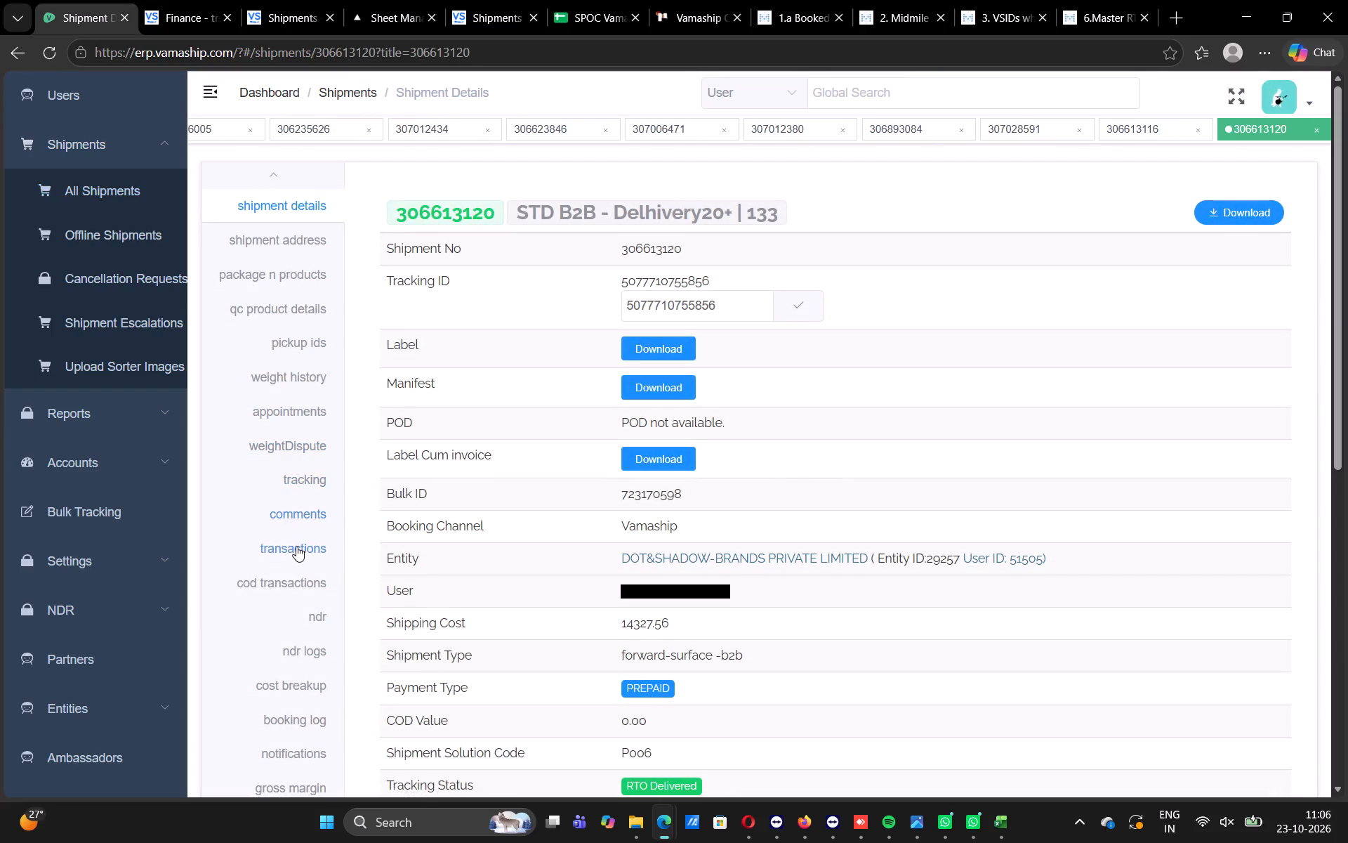
{"action": "left_click", "coordinate": [296, 551]}
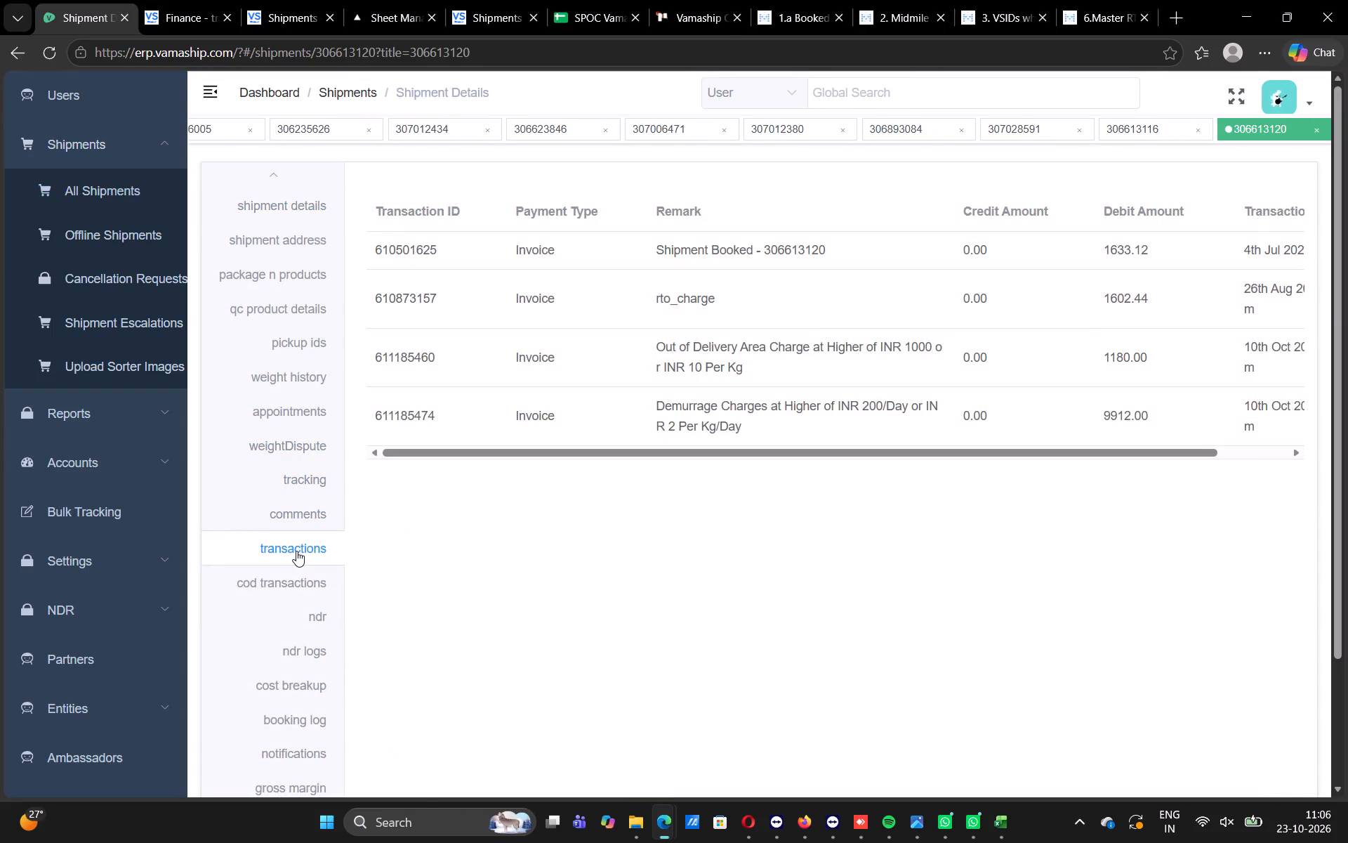
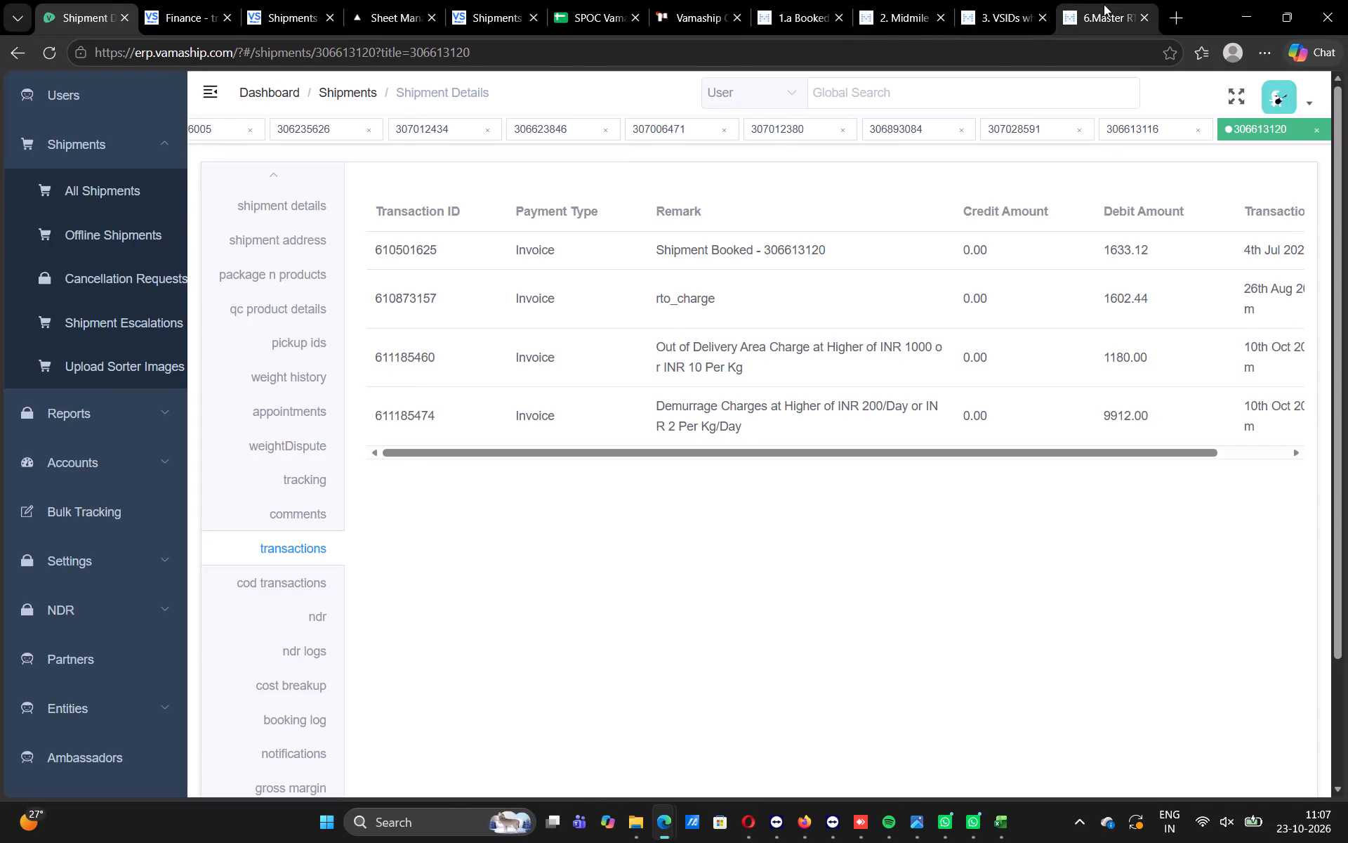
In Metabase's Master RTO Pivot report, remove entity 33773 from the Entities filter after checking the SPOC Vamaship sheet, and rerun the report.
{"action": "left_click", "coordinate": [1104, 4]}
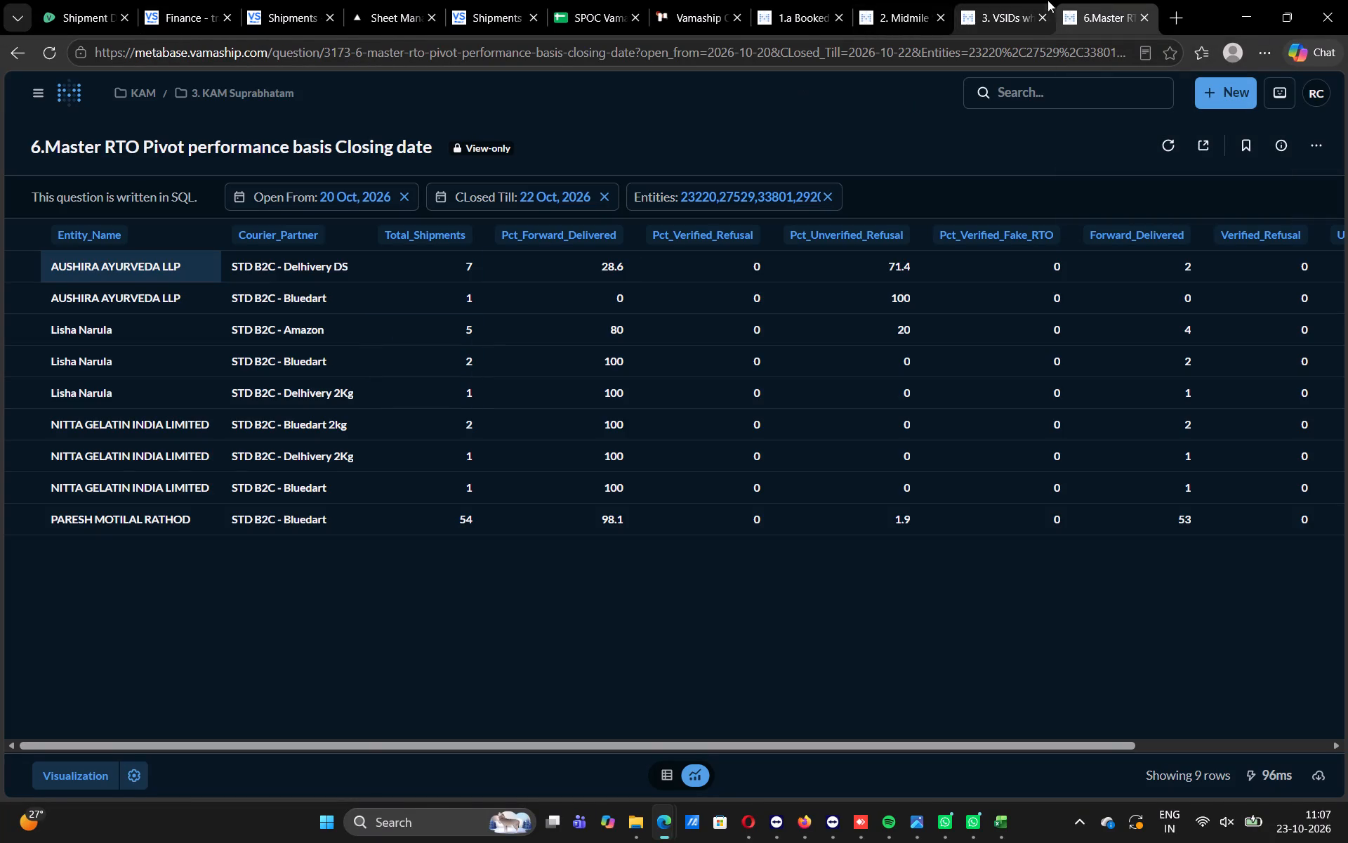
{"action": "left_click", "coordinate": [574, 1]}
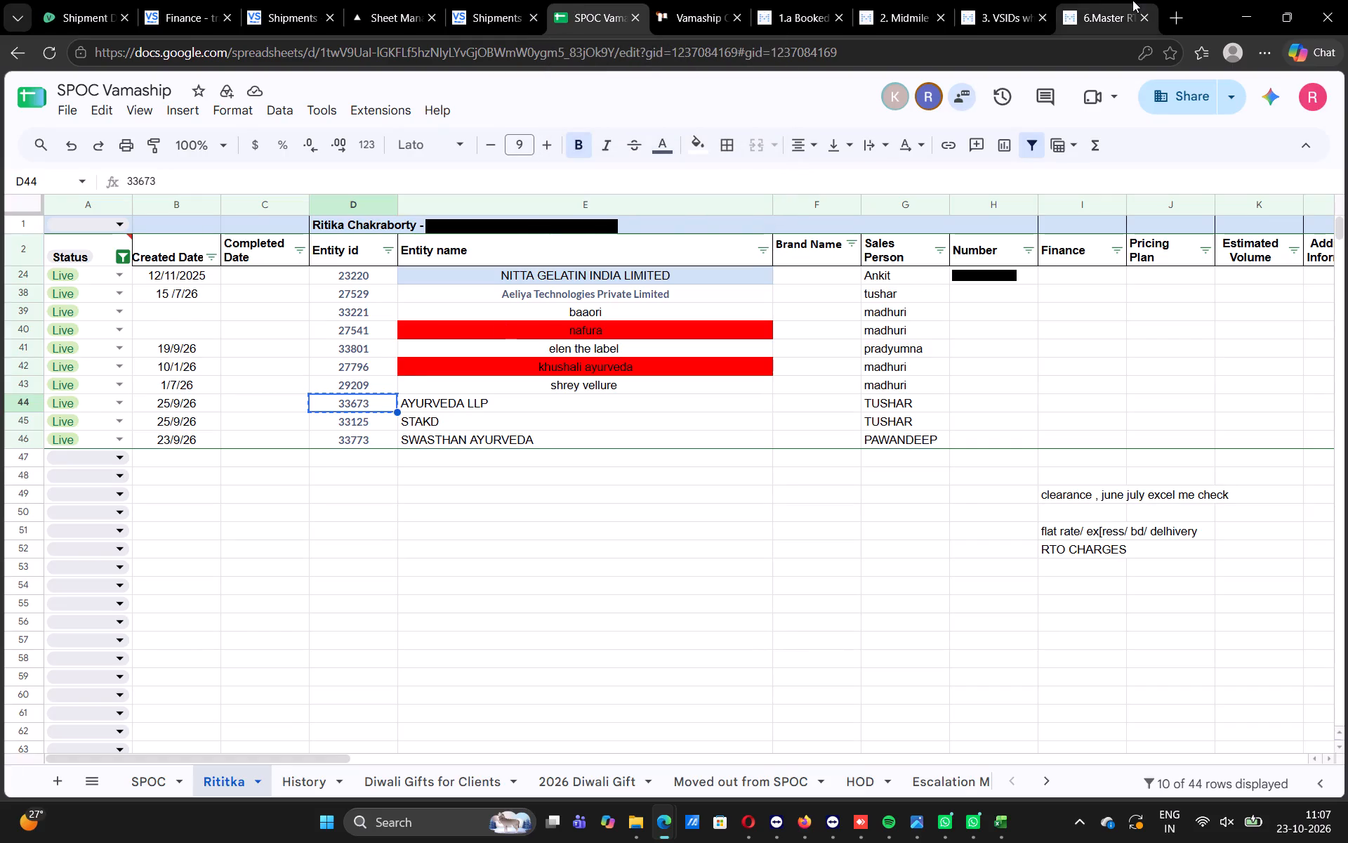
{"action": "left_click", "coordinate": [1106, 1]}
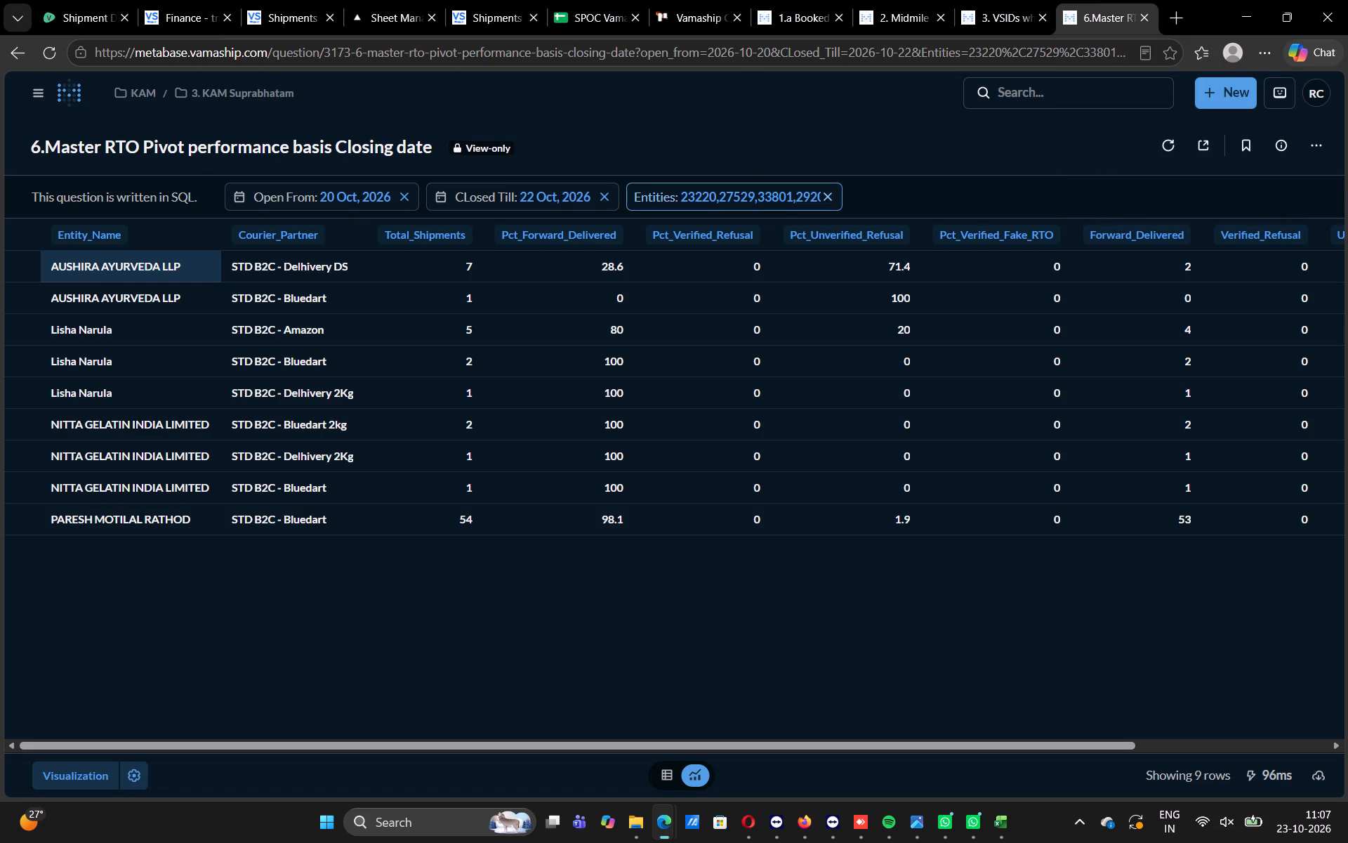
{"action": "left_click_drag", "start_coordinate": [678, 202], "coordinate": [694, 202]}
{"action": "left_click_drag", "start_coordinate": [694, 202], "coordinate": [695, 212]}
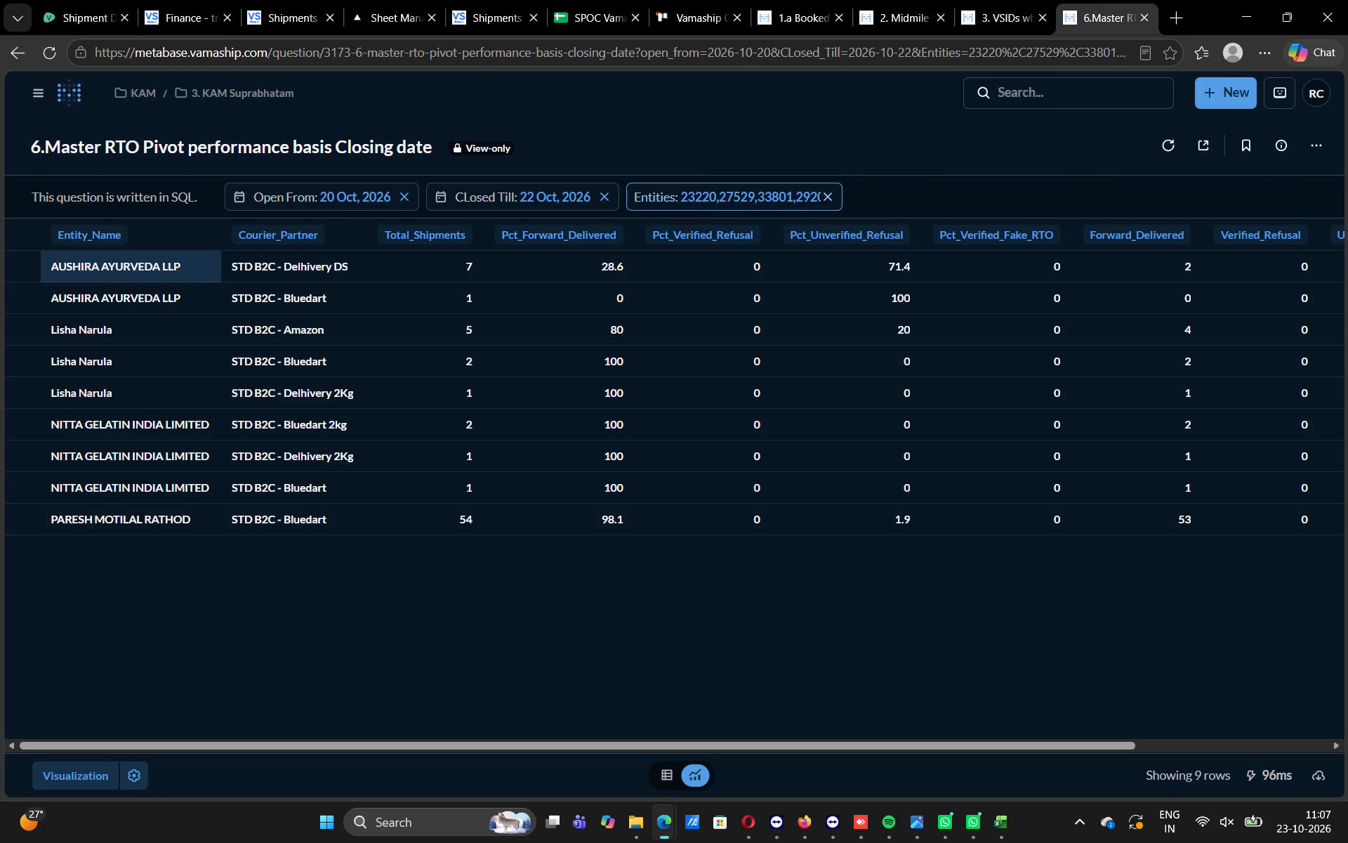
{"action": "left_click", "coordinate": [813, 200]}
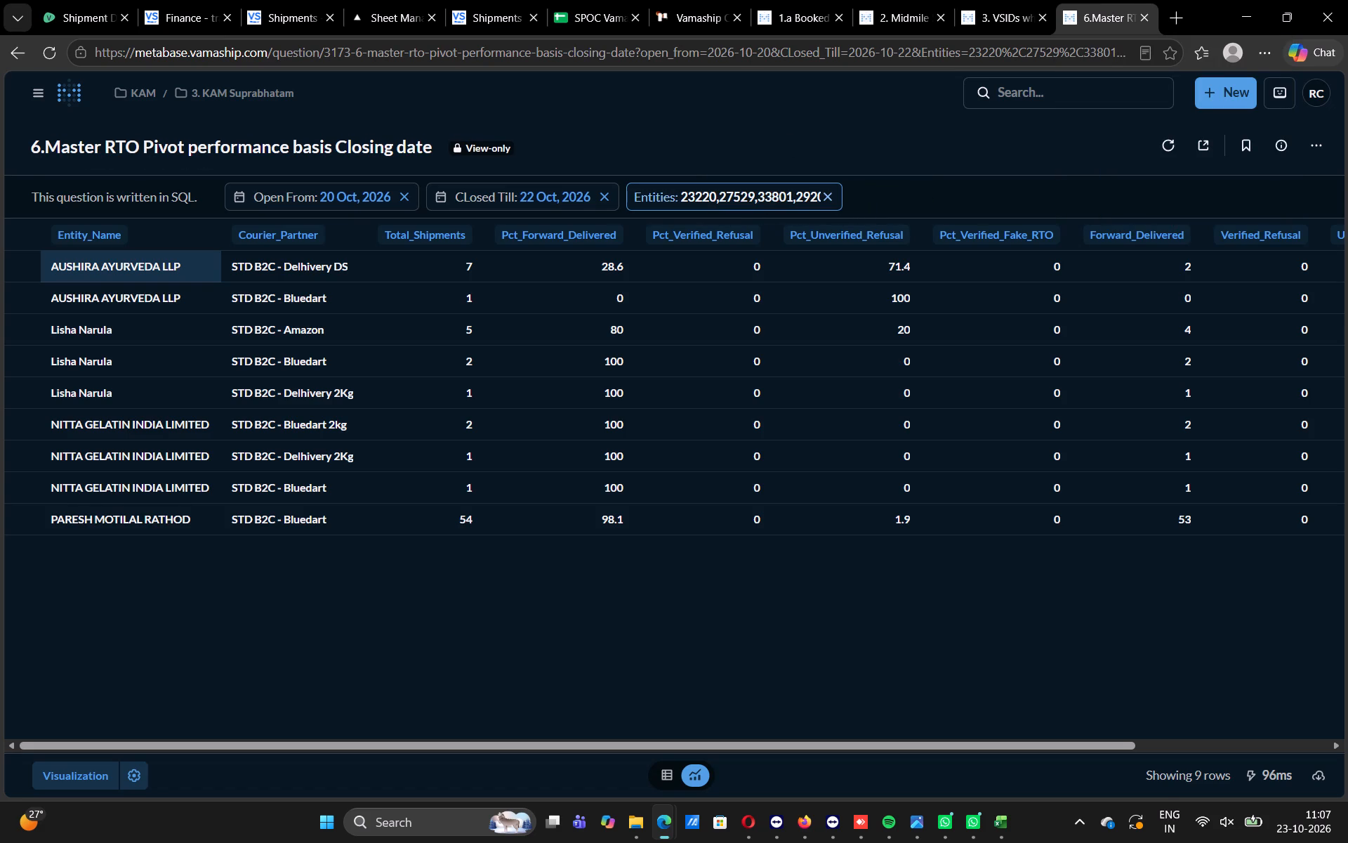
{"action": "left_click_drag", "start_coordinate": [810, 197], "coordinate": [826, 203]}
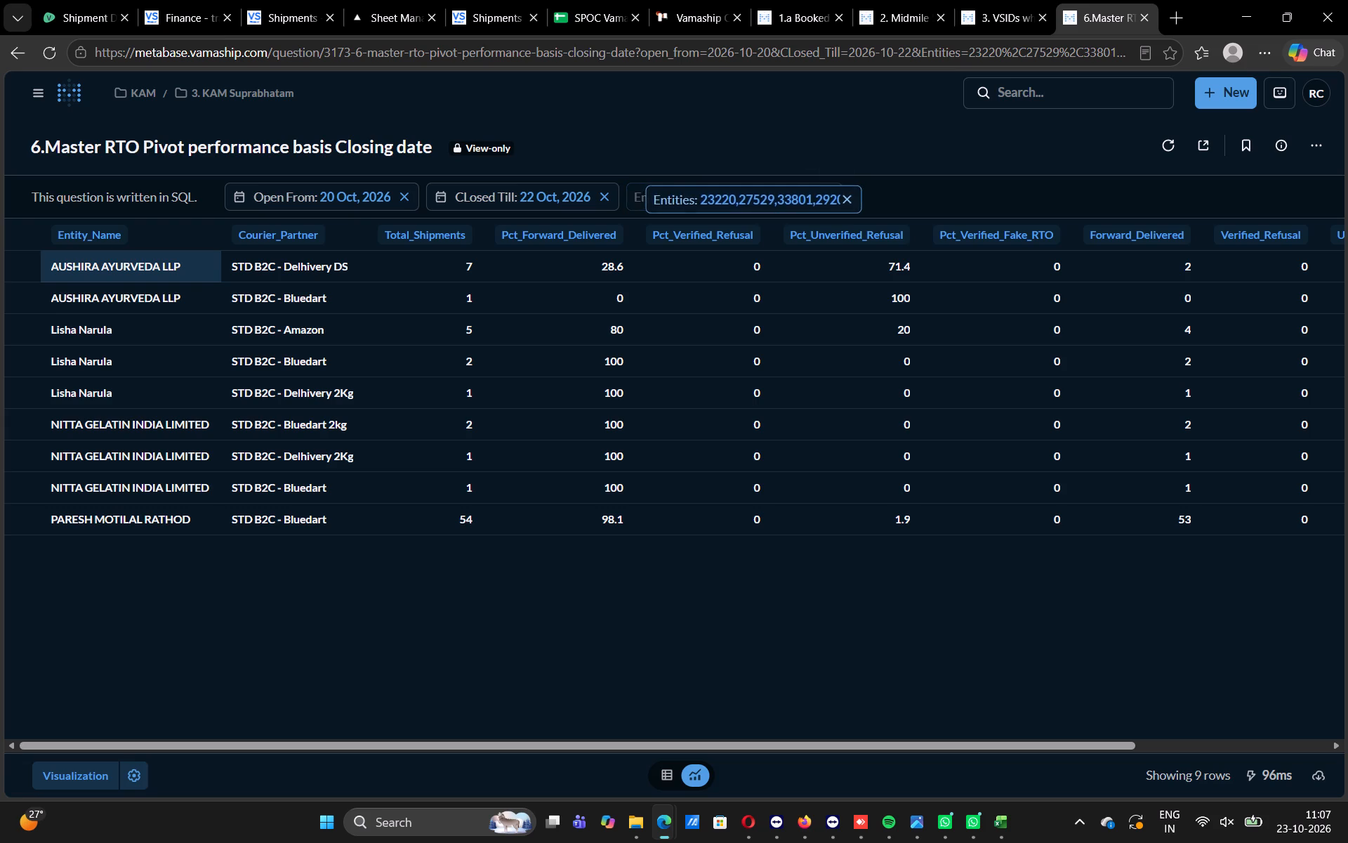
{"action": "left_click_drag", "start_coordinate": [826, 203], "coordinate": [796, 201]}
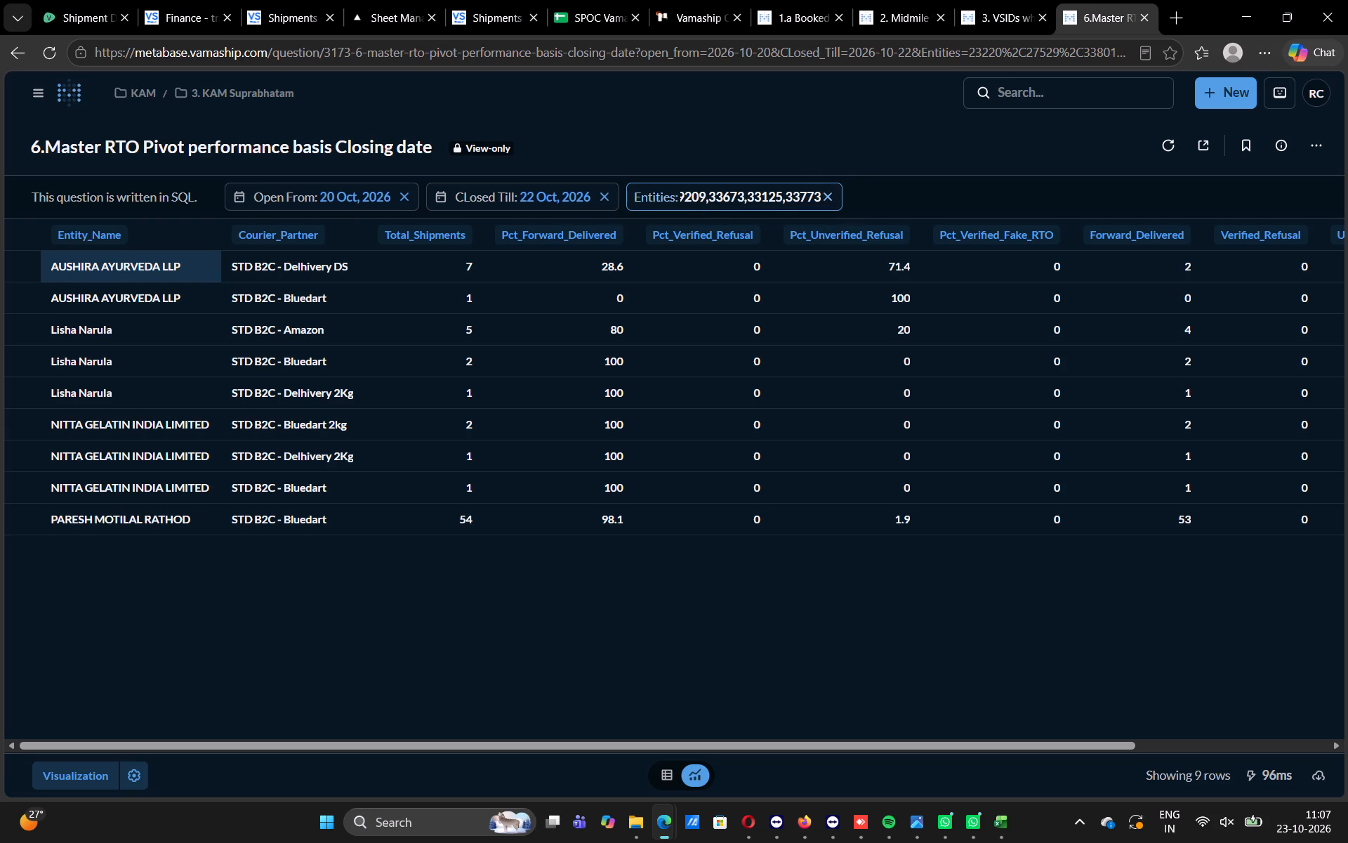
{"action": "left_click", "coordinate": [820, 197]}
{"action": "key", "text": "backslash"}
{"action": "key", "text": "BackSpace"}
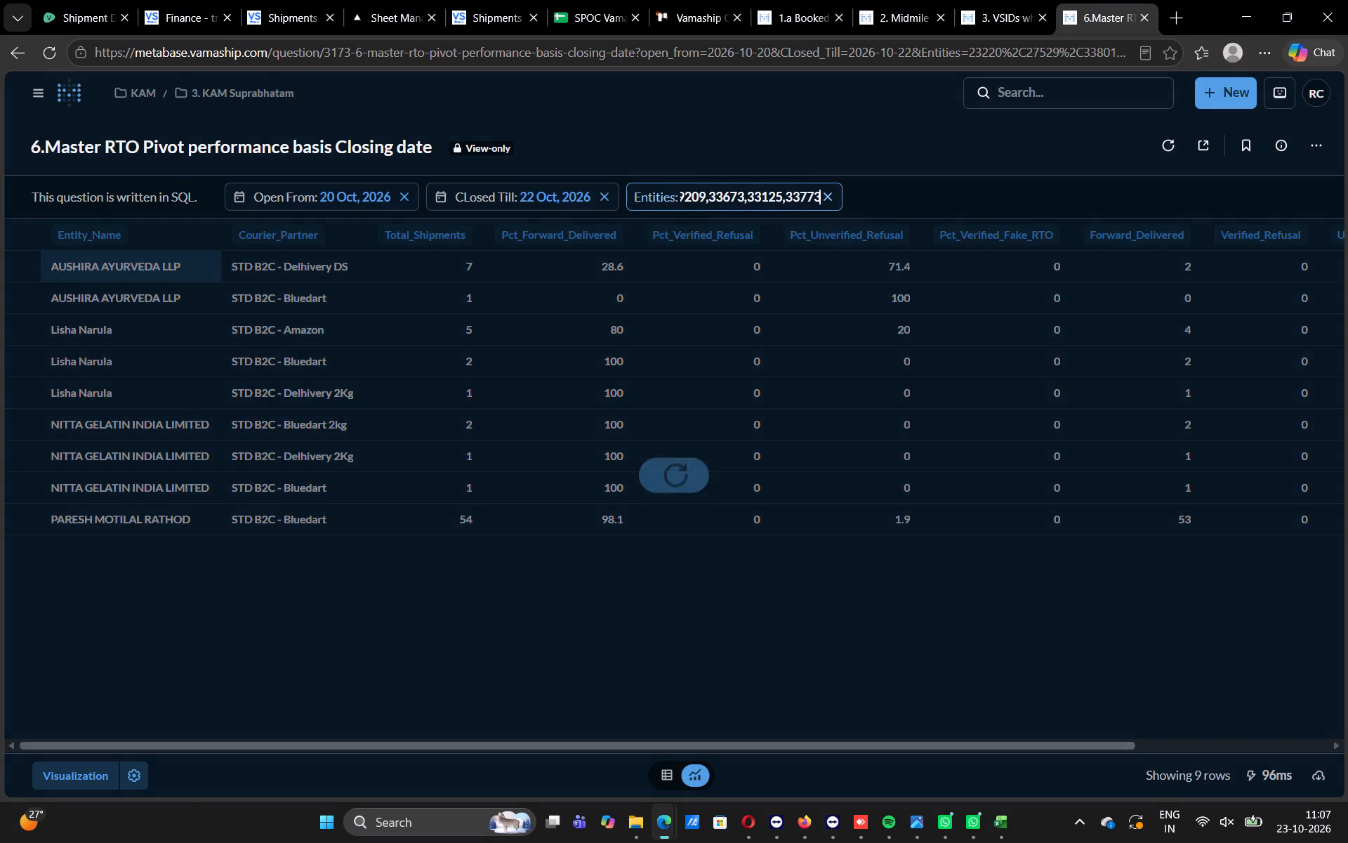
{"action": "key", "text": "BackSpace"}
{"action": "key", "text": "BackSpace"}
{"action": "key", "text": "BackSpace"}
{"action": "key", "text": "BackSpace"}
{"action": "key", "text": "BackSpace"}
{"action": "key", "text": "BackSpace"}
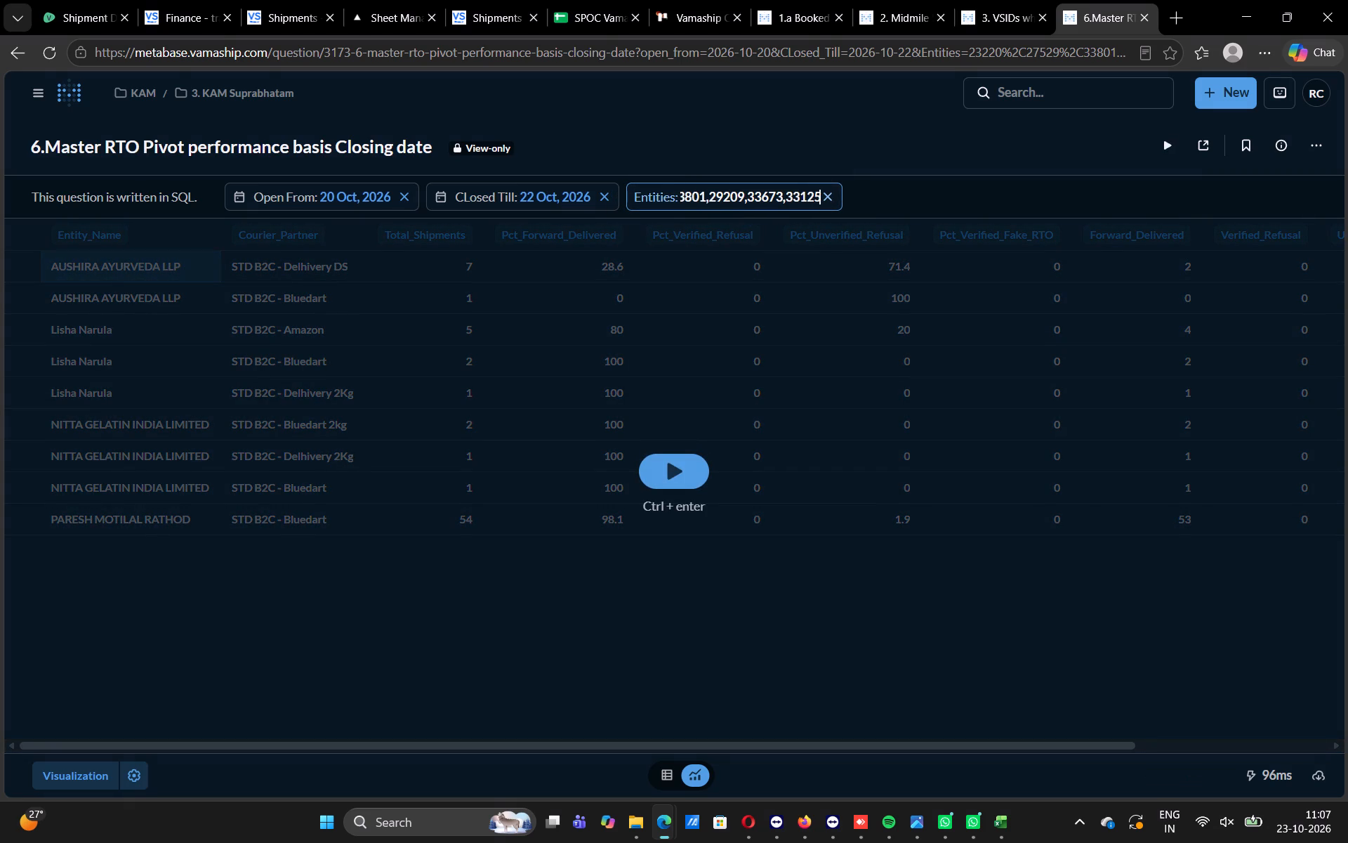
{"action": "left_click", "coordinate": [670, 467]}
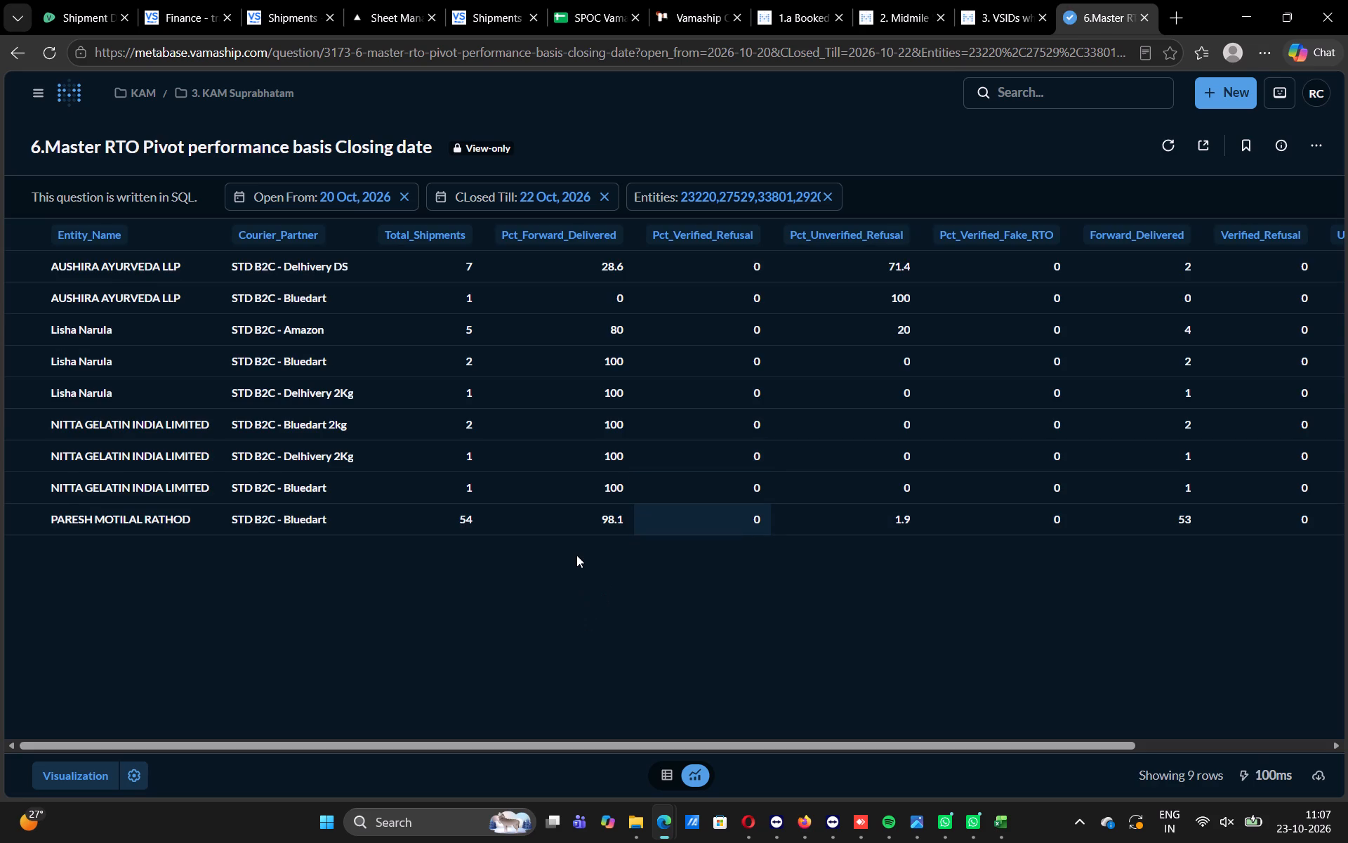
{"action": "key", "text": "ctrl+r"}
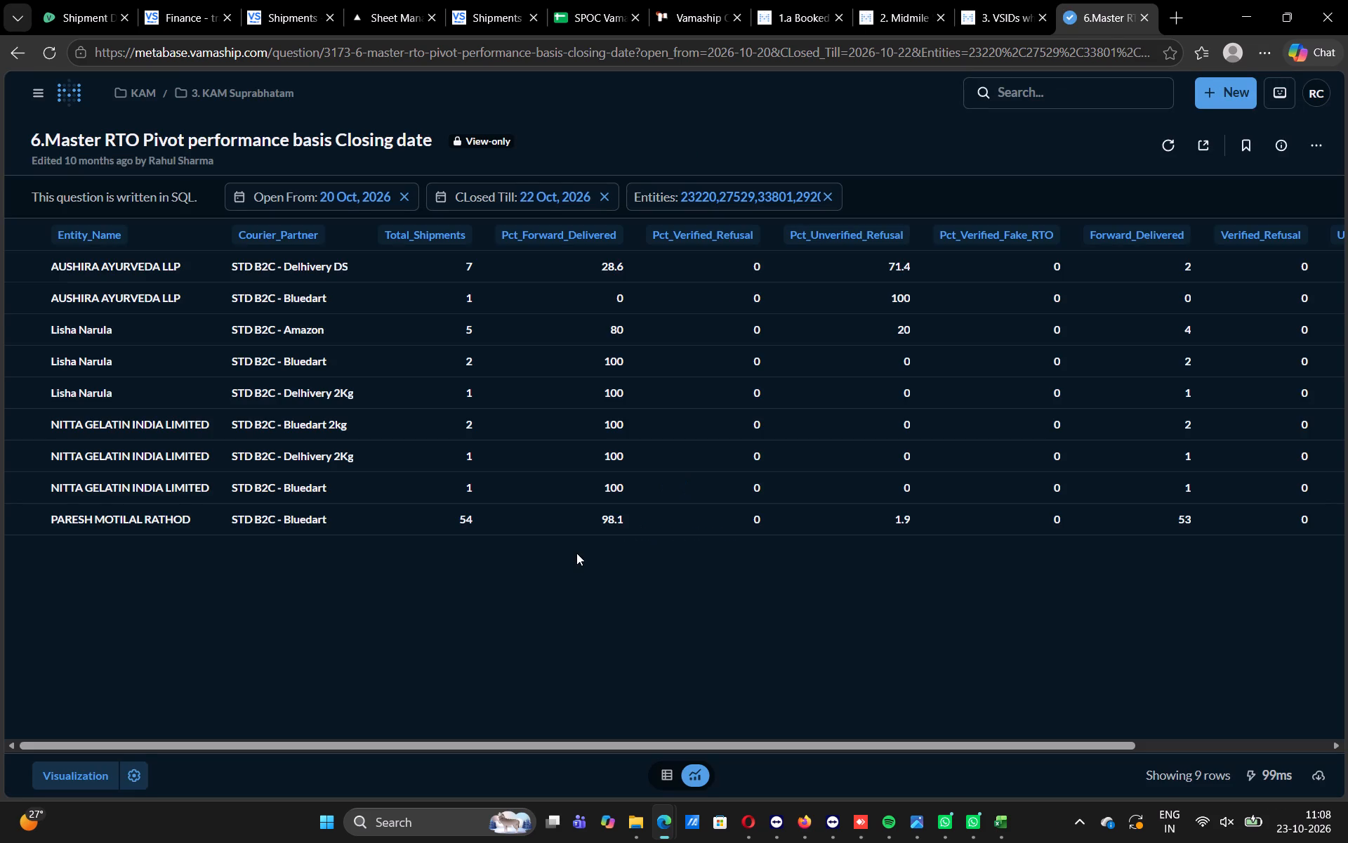
Recheck the entity IDs in the SPOC Vamaship sheet and clear the Entities filter of the Master RTO Pivot report.
{"action": "left_click", "coordinate": [602, 0]}
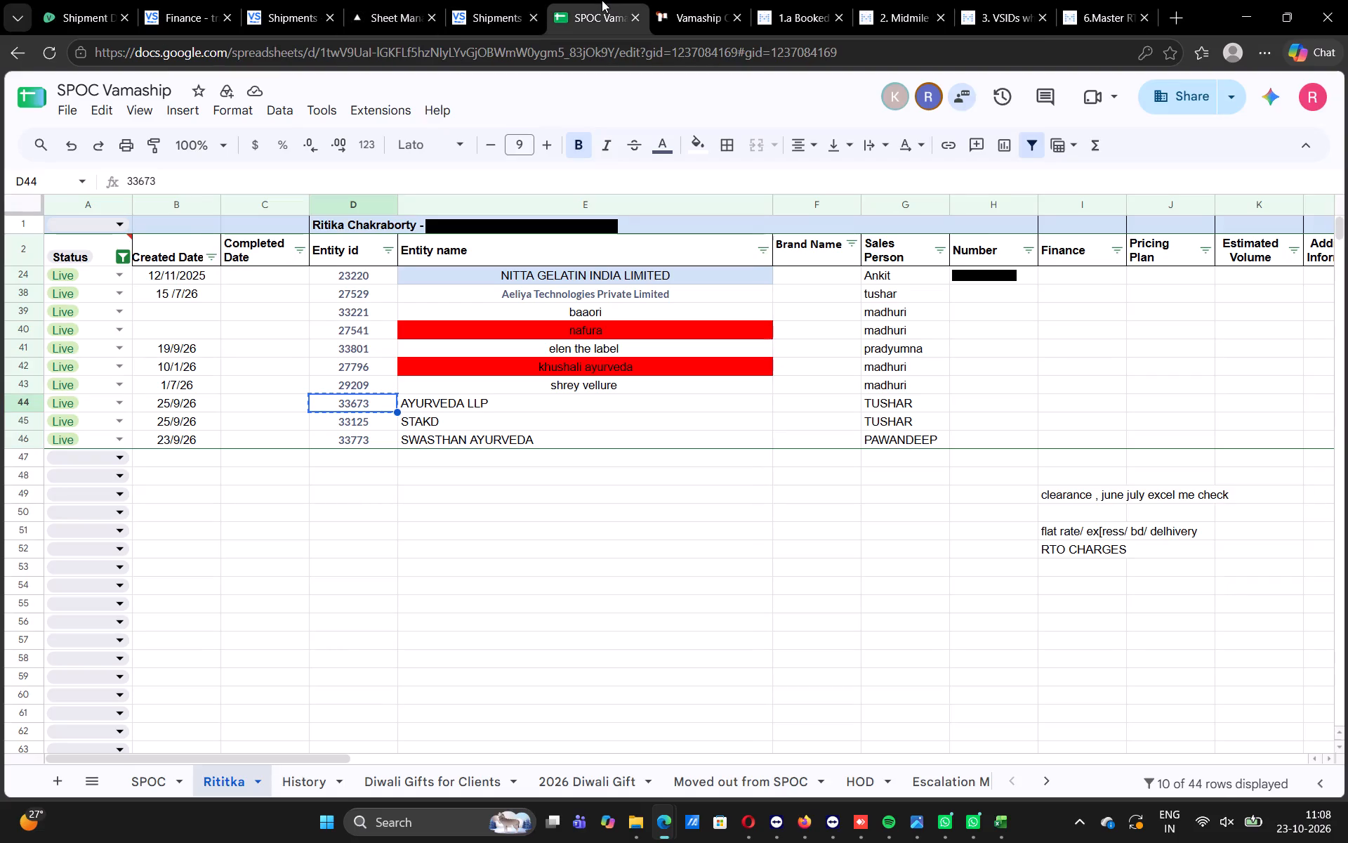
{"action": "left_click", "coordinate": [1104, 0]}
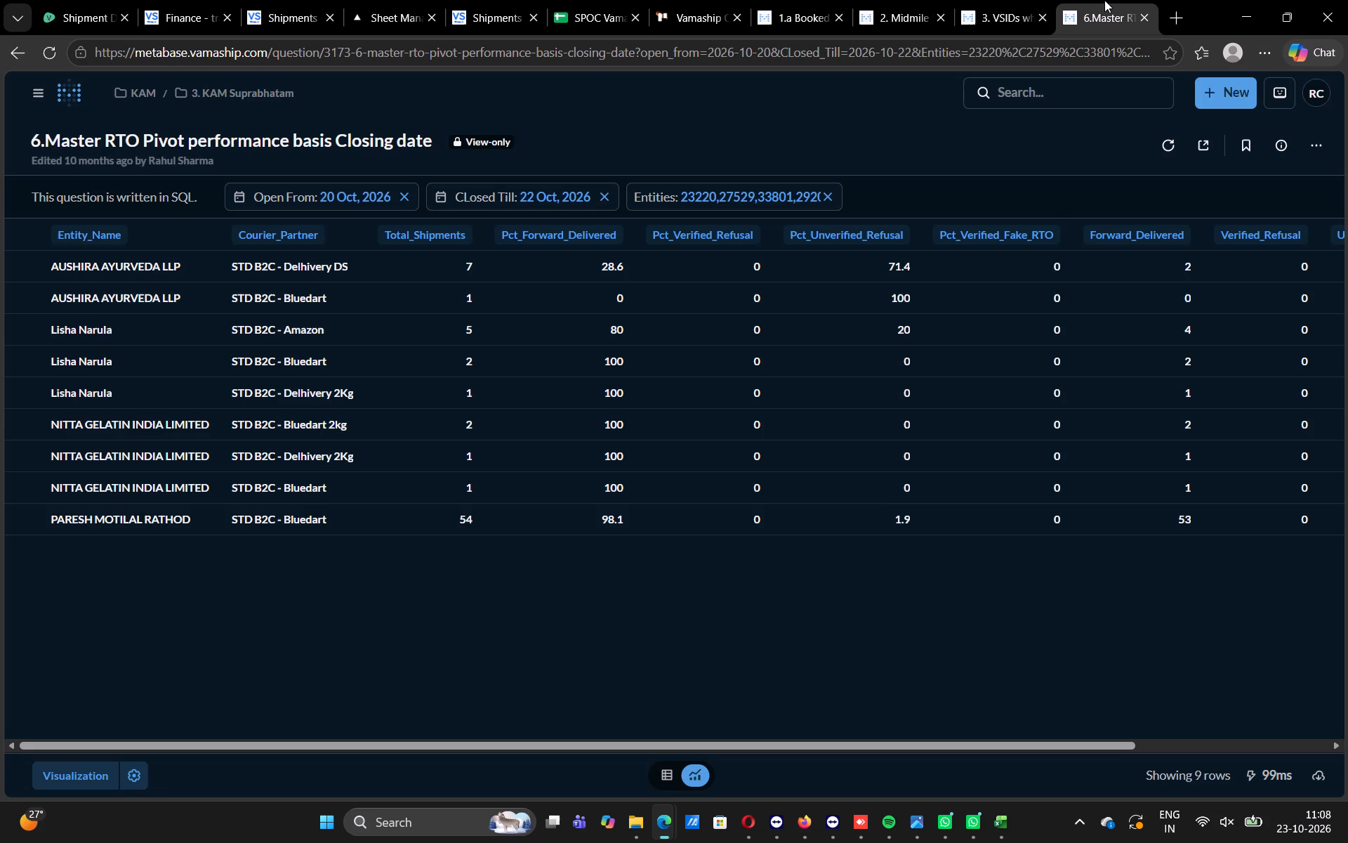
{"action": "left_click", "coordinate": [751, 200]}
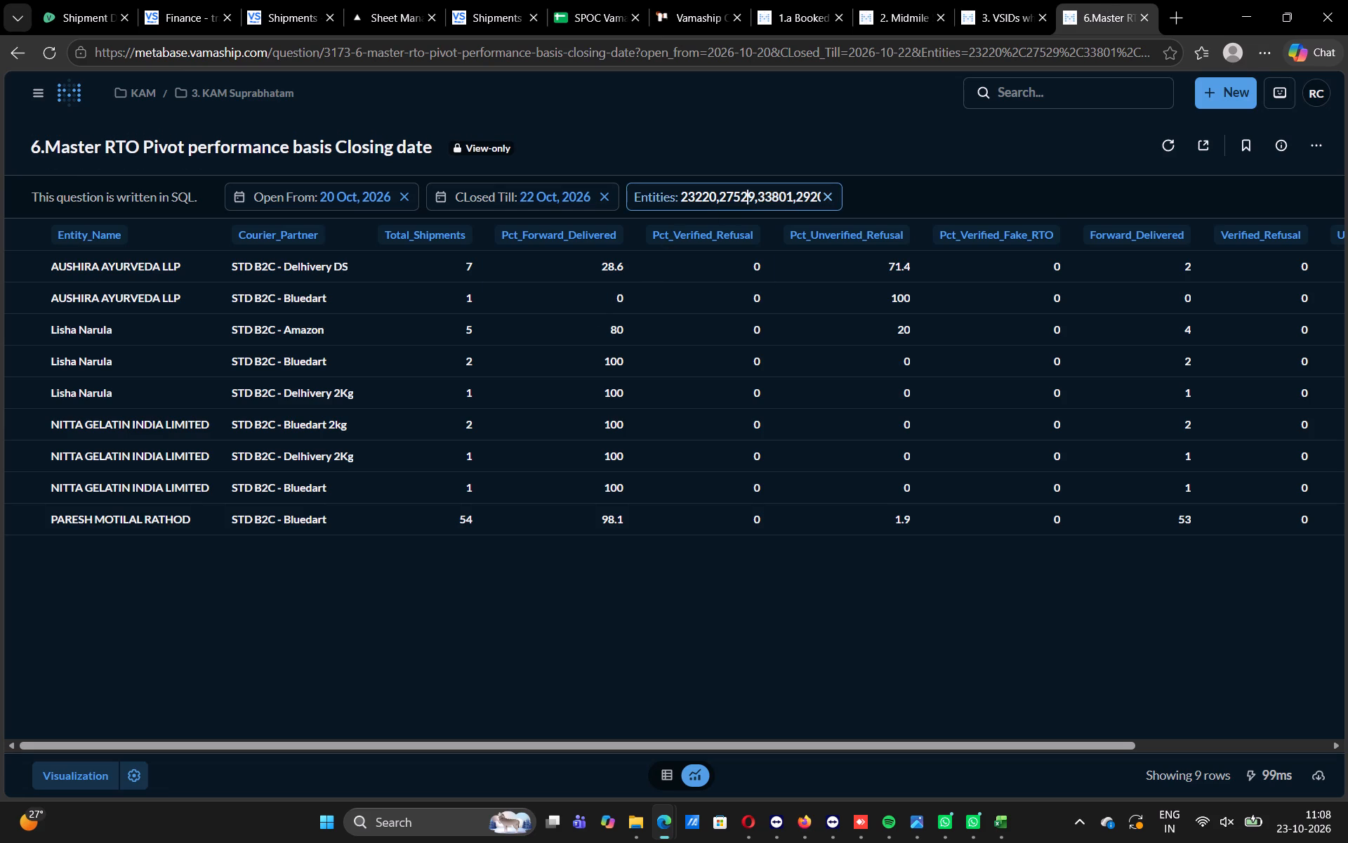
{"action": "left_click_drag", "start_coordinate": [751, 196], "coordinate": [802, 197]}
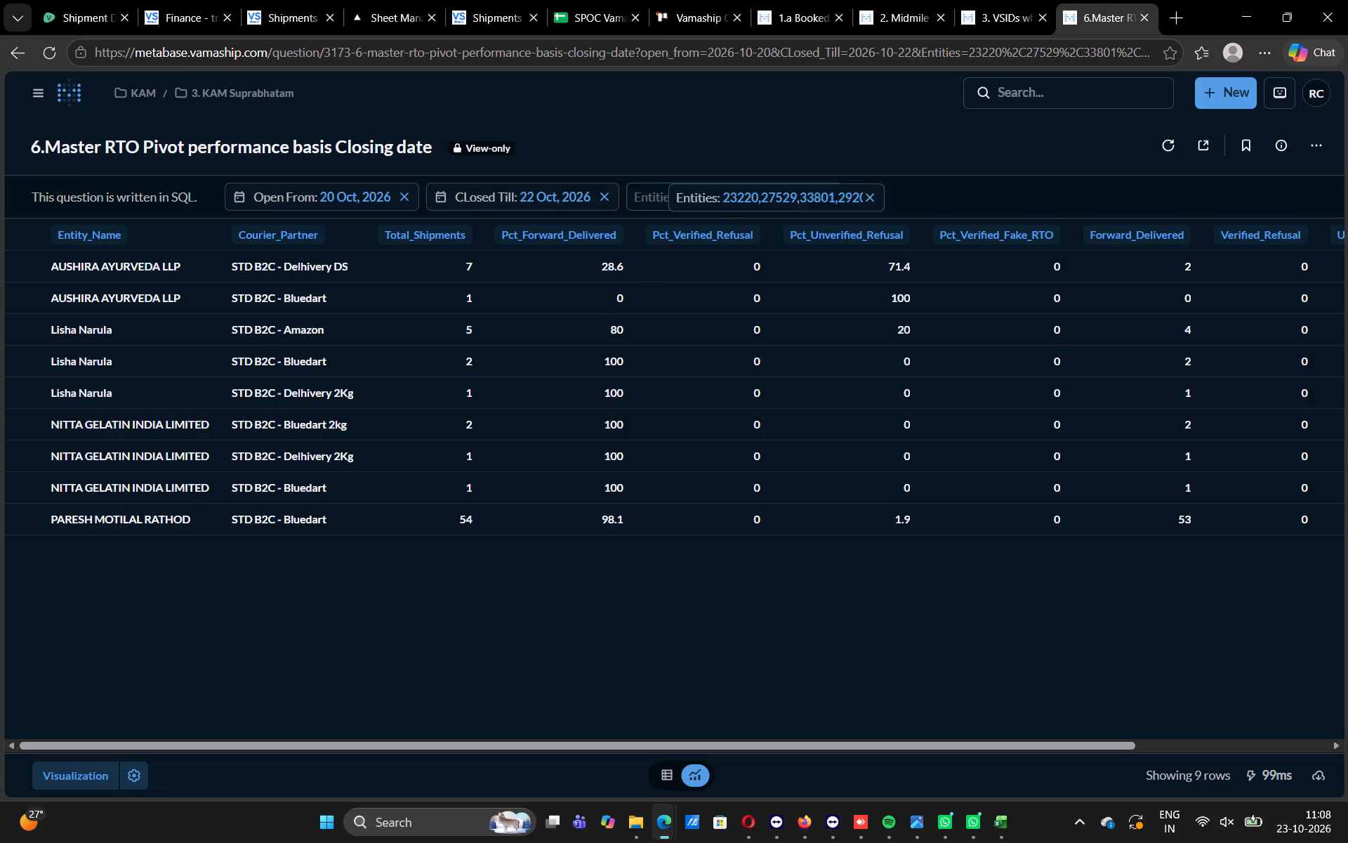
{"action": "left_click_drag", "start_coordinate": [802, 197], "coordinate": [820, 198]}
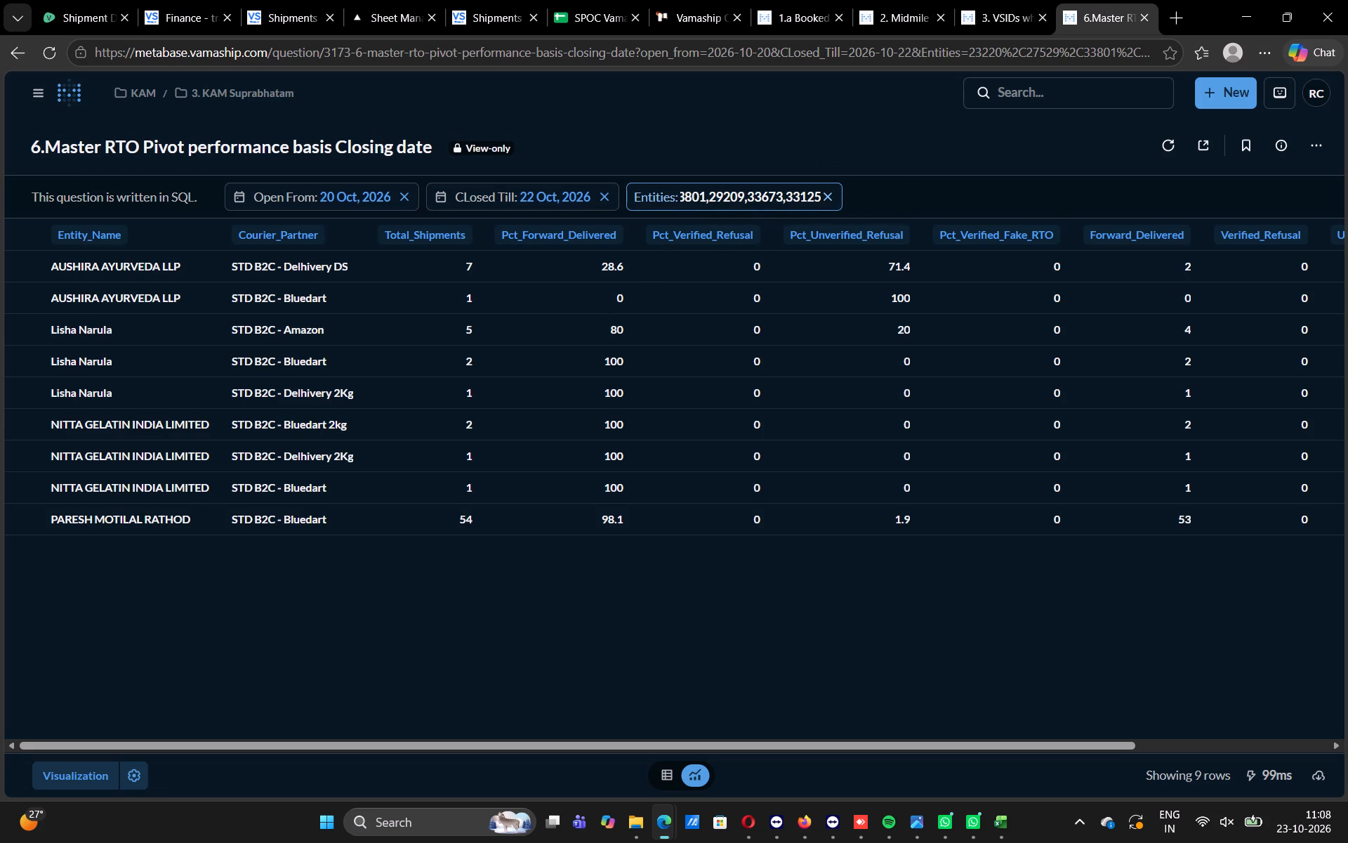
{"action": "left_click", "coordinate": [817, 195]}
{"action": "left_click_drag", "start_coordinate": [811, 198], "coordinate": [825, 196]}
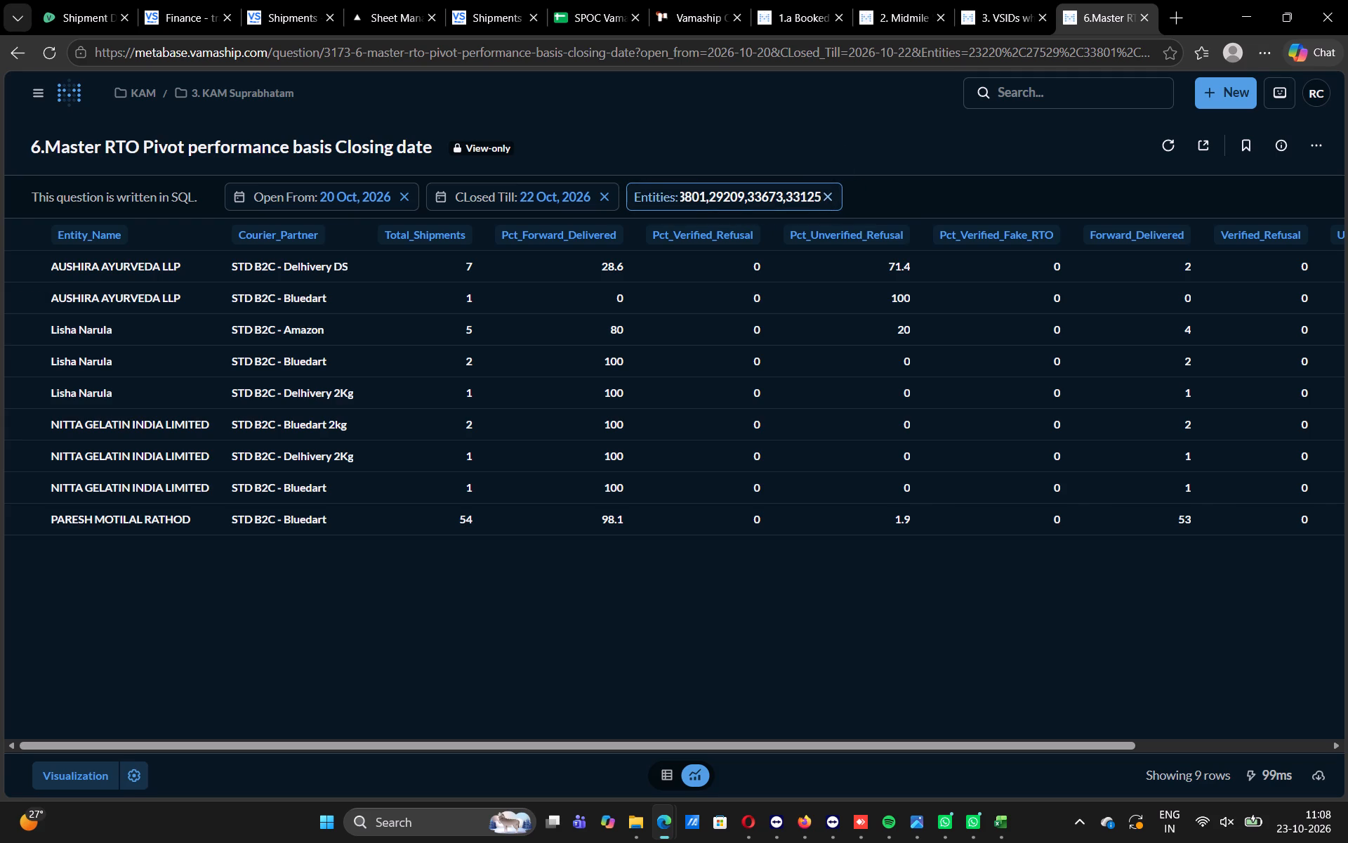
{"action": "left_click", "coordinate": [811, 197]}
{"action": "left_click_drag", "start_coordinate": [810, 194], "coordinate": [834, 199]}
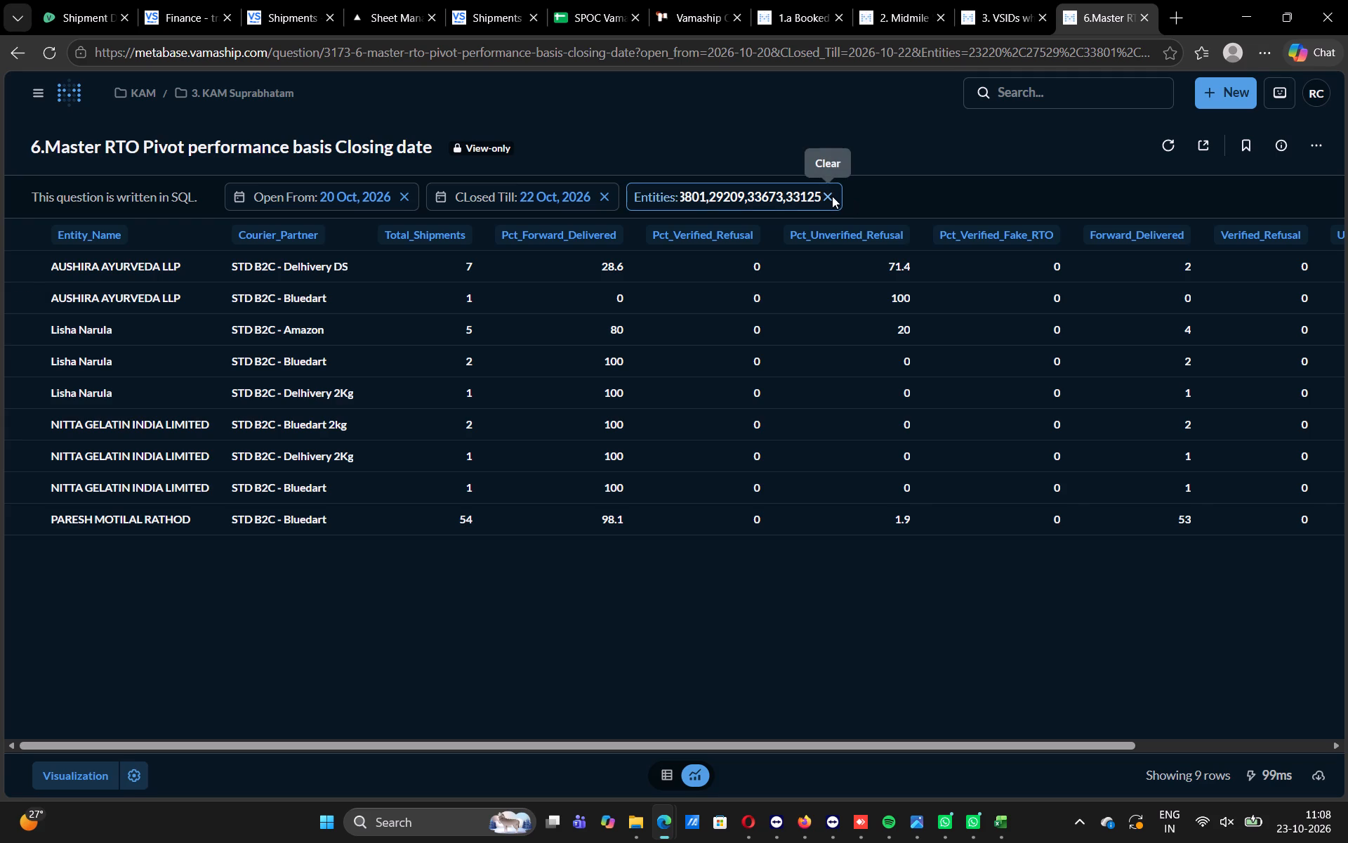
{"action": "left_click", "coordinate": [822, 197]}
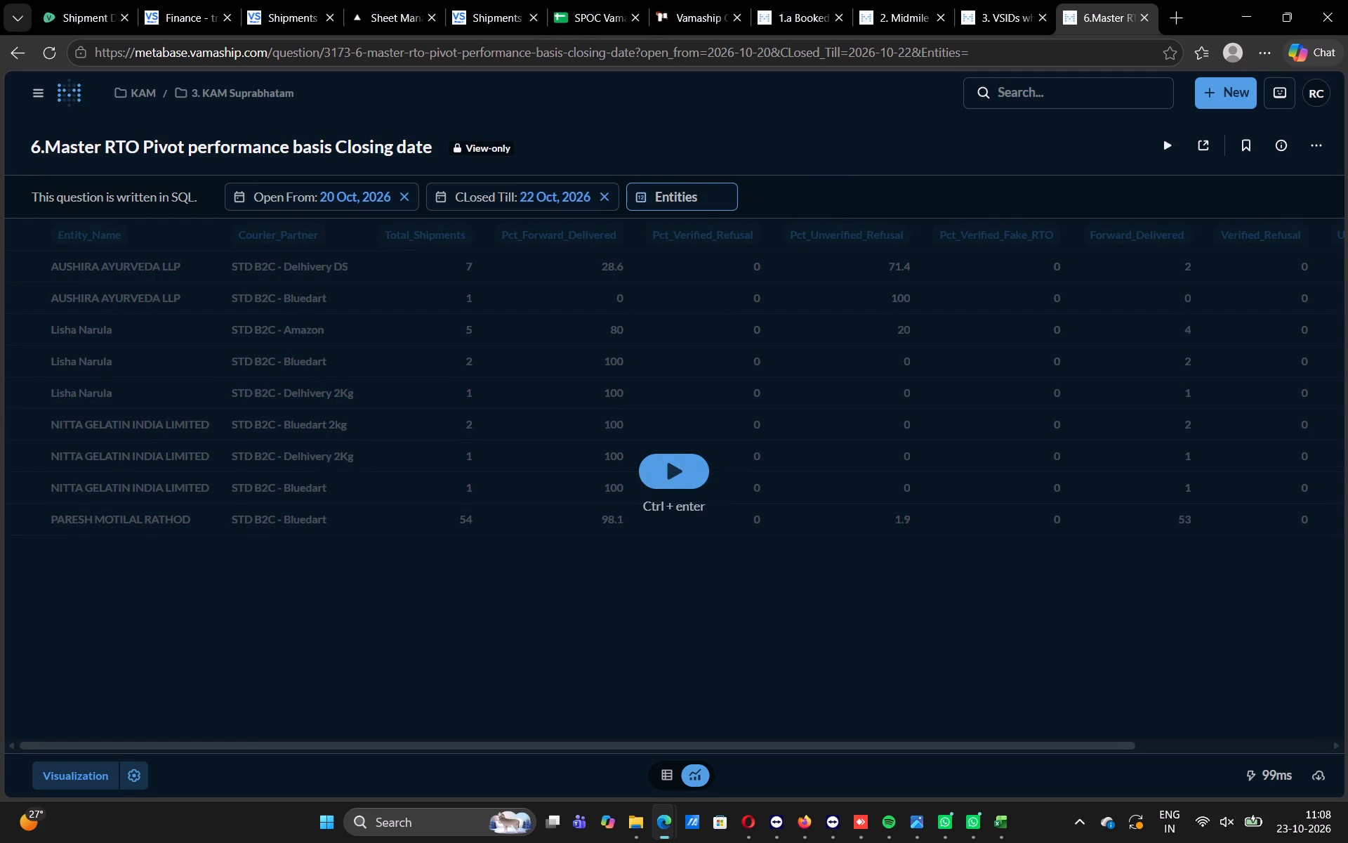
Using the entity IDs in the SPOC Vamaship sheet, filter the RTO report by entities 23220, 33801, 33125 and 29209, and run it.
{"action": "left_click", "coordinate": [582, 19]}
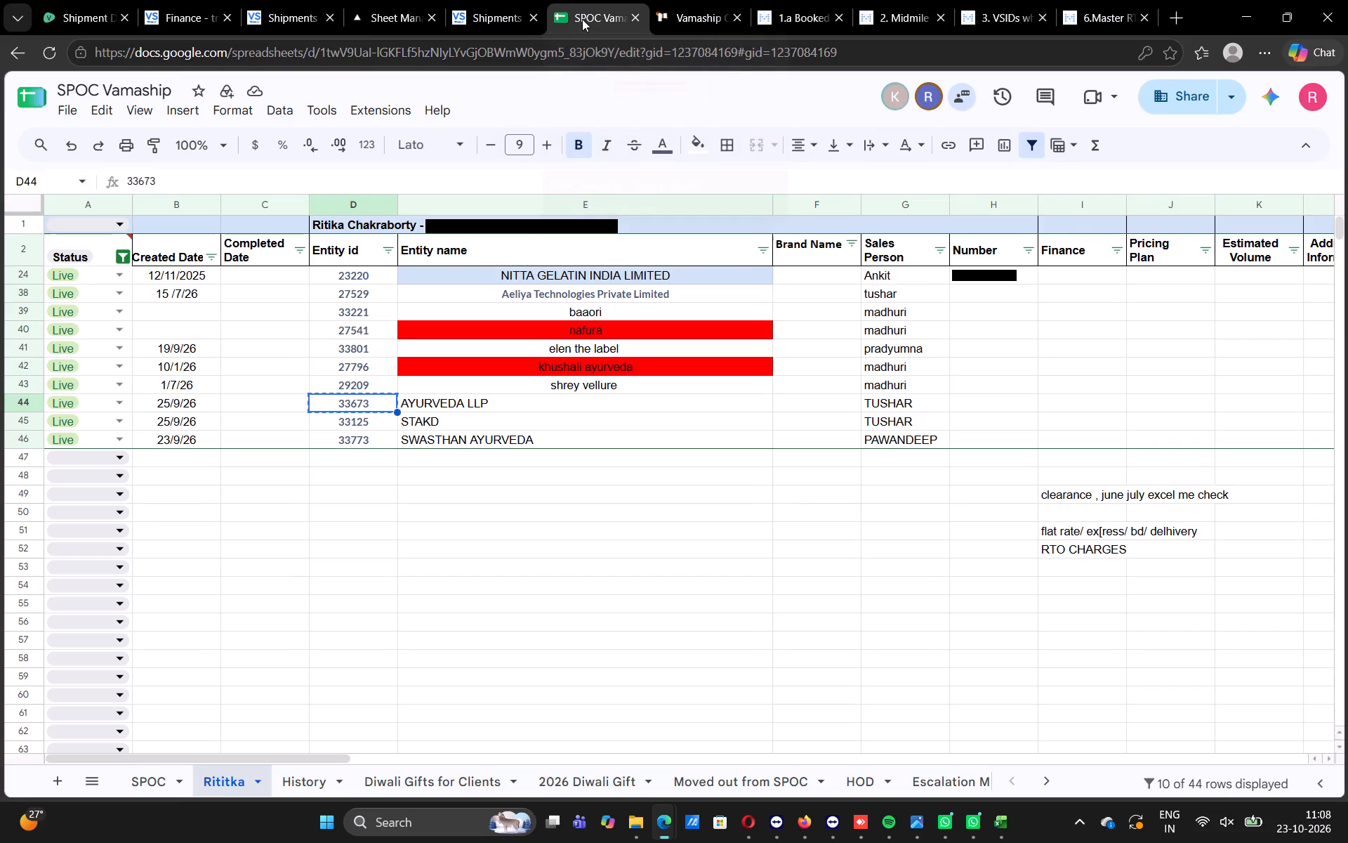
{"action": "left_click", "coordinate": [1109, 1]}
{"action": "left_click", "coordinate": [666, 202]}
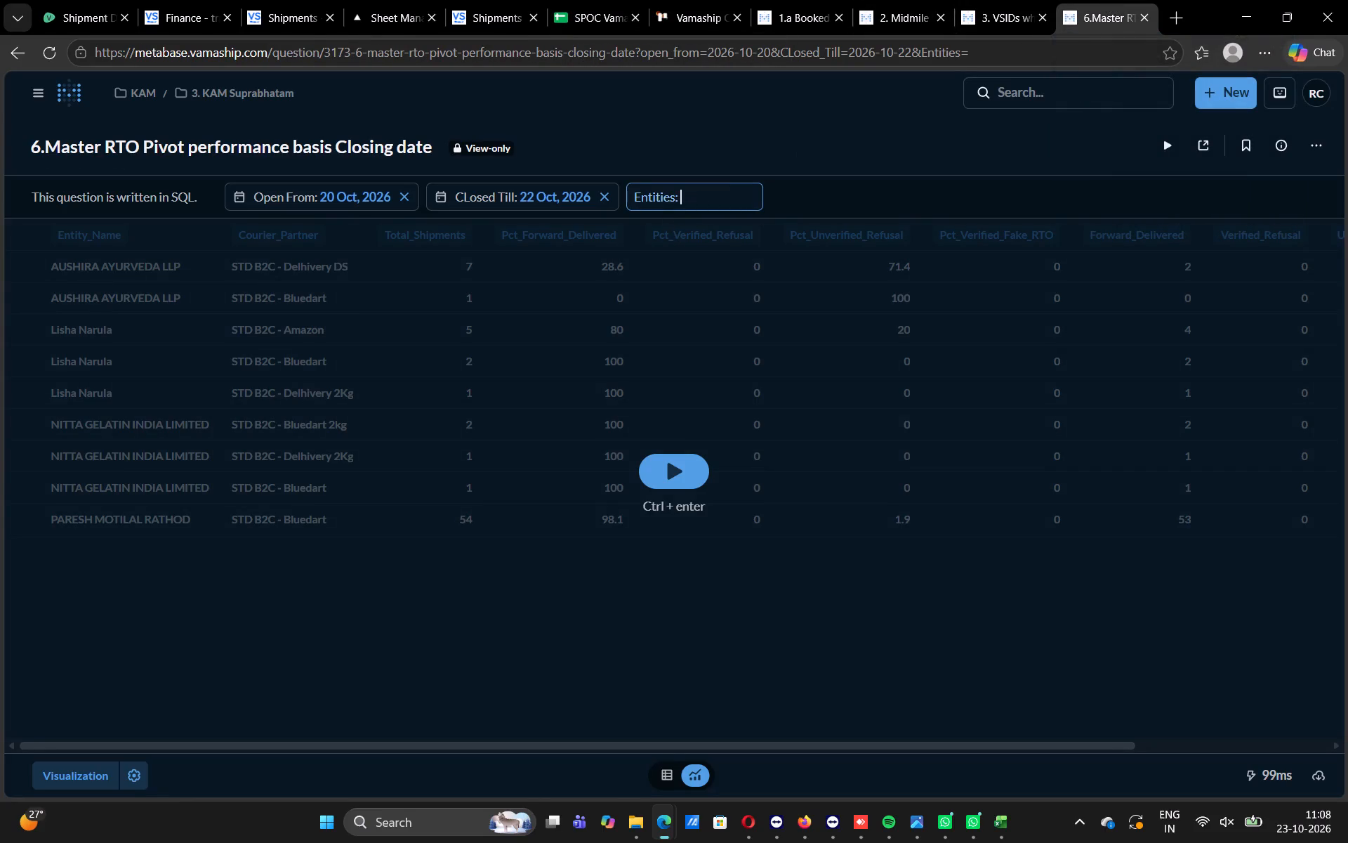
{"action": "type", "text": "23220"}
{"action": "key", "text": "comma"}
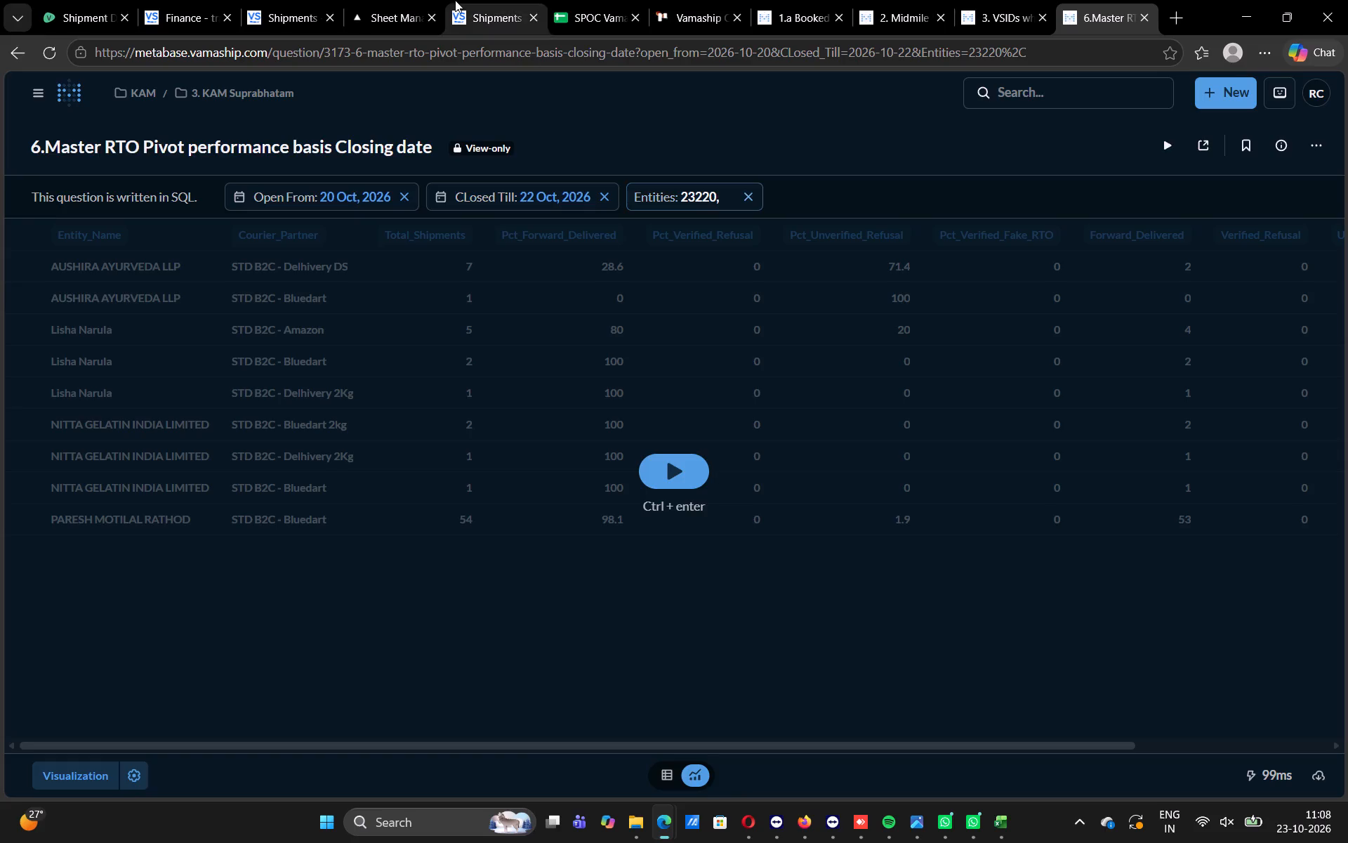
{"action": "left_click", "coordinate": [622, 1]}
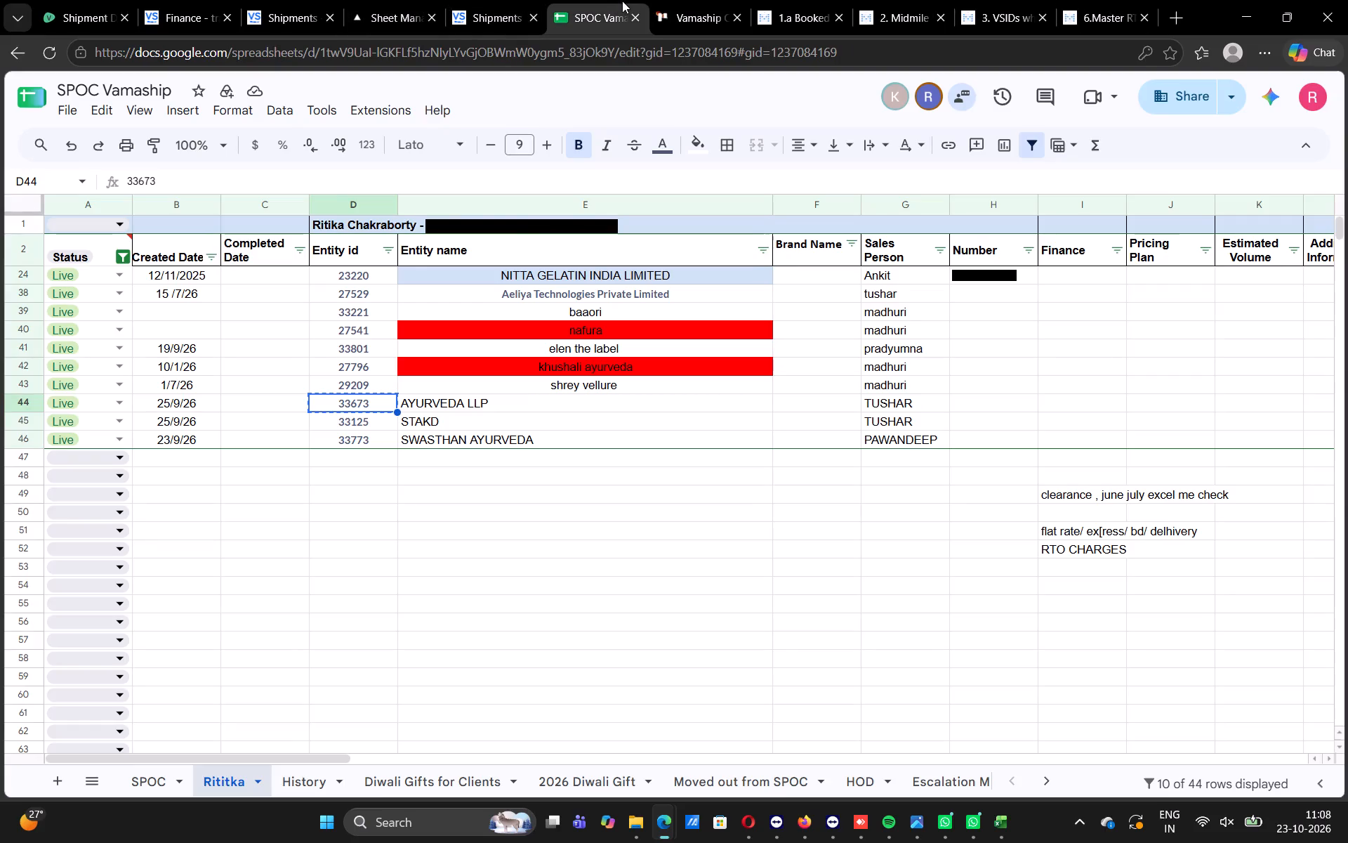
{"action": "left_click", "coordinate": [1083, 0]}
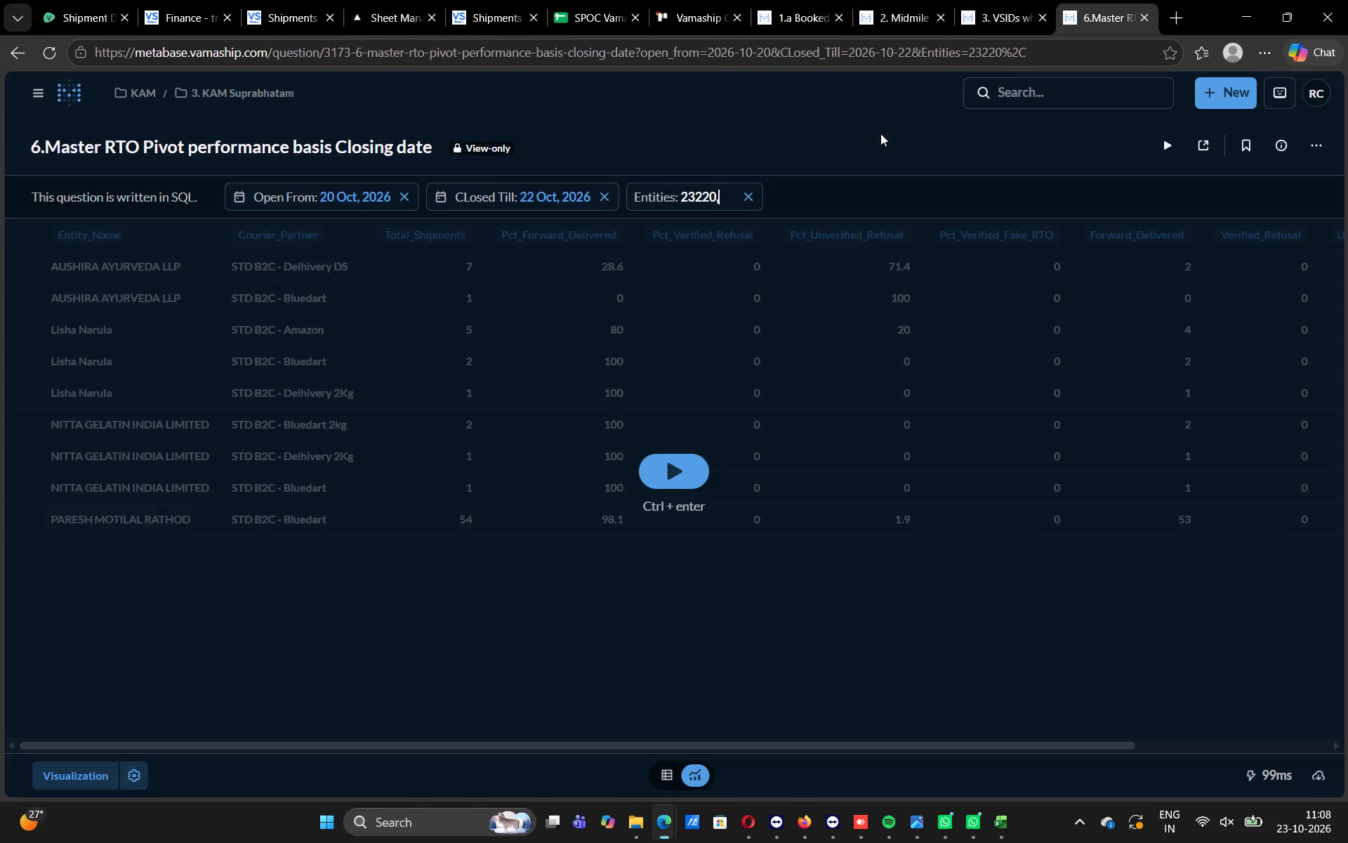
{"action": "type", "text": "33801"}
{"action": "key", "text": "comma"}
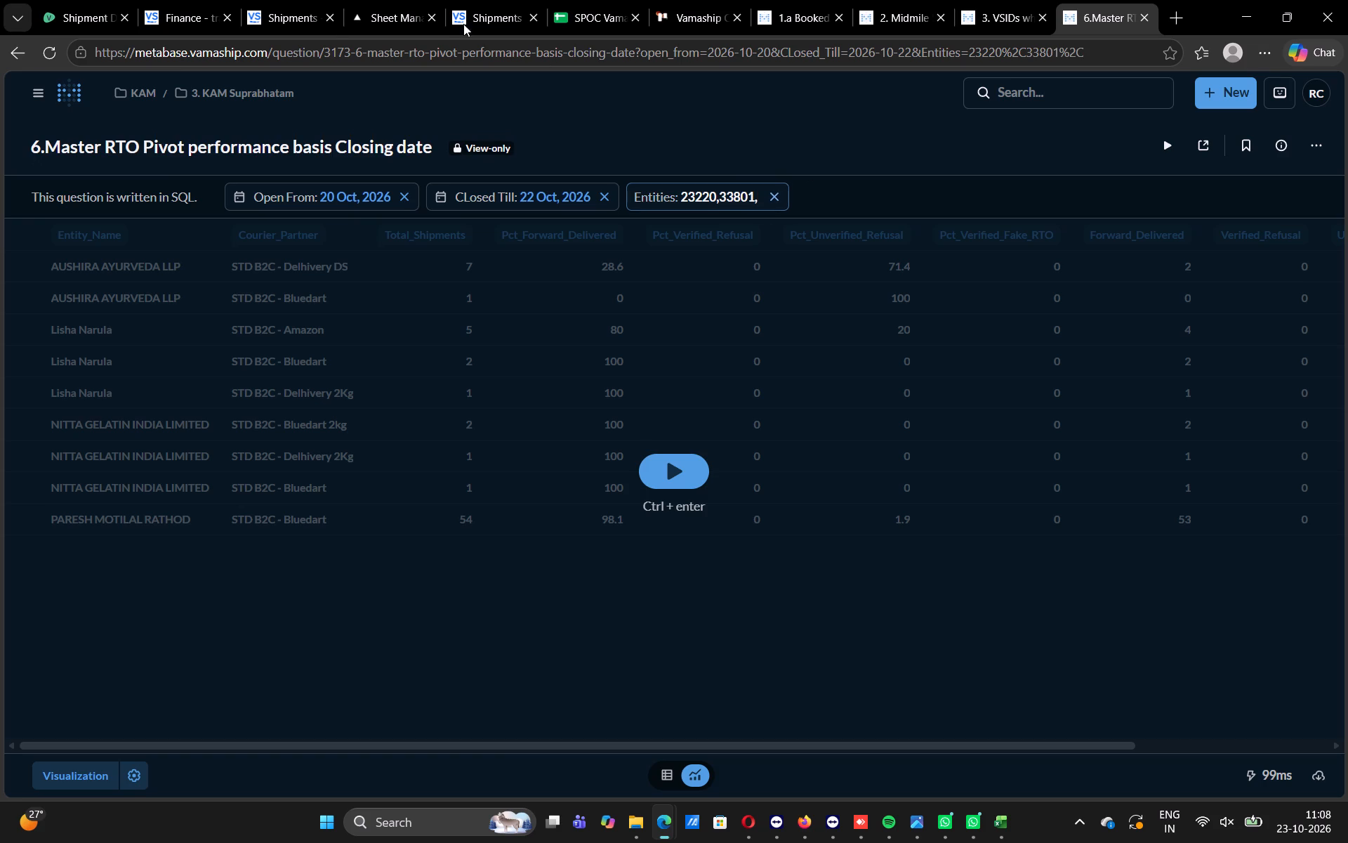
{"action": "left_click", "coordinate": [566, 4]}
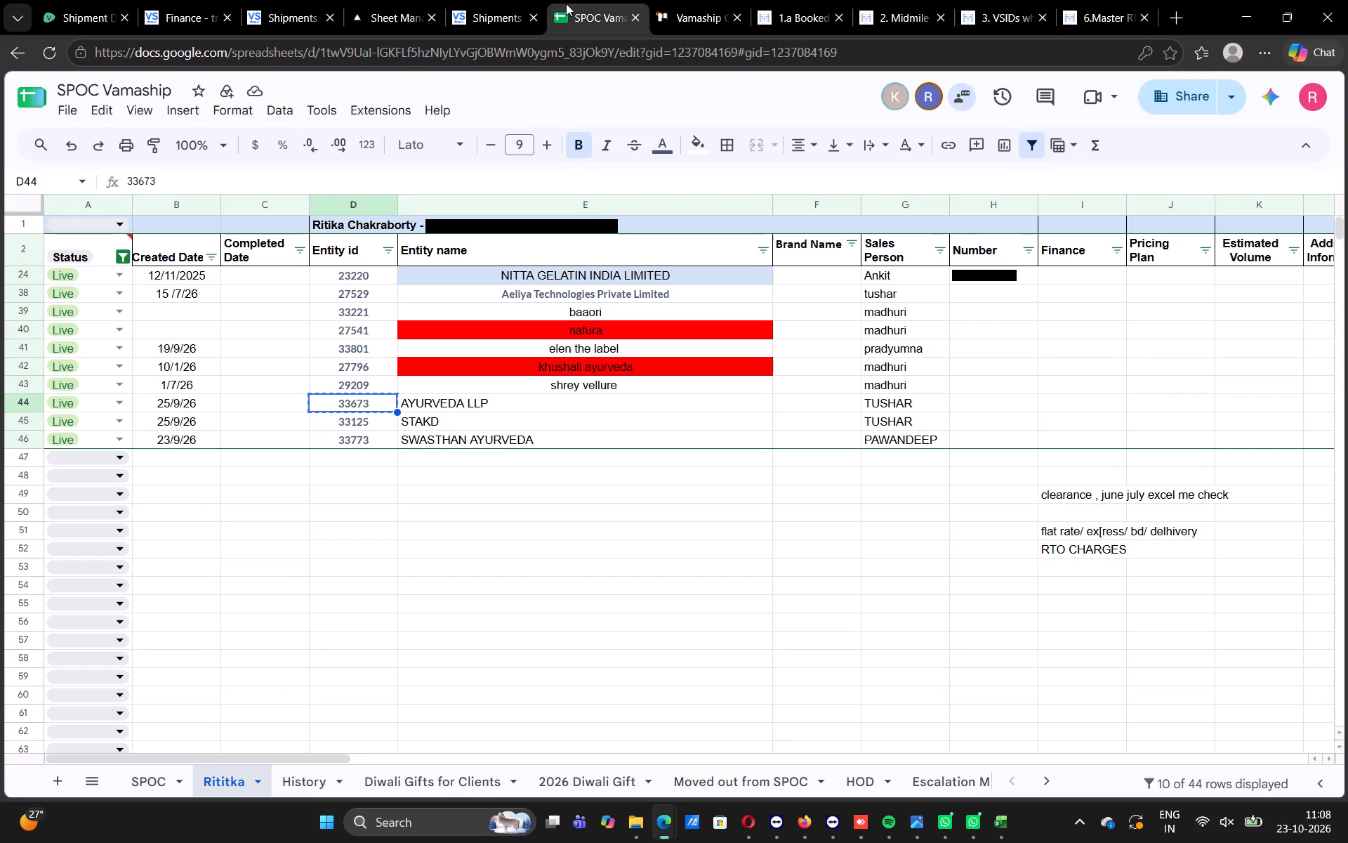
{"action": "left_click", "coordinate": [1104, 6]}
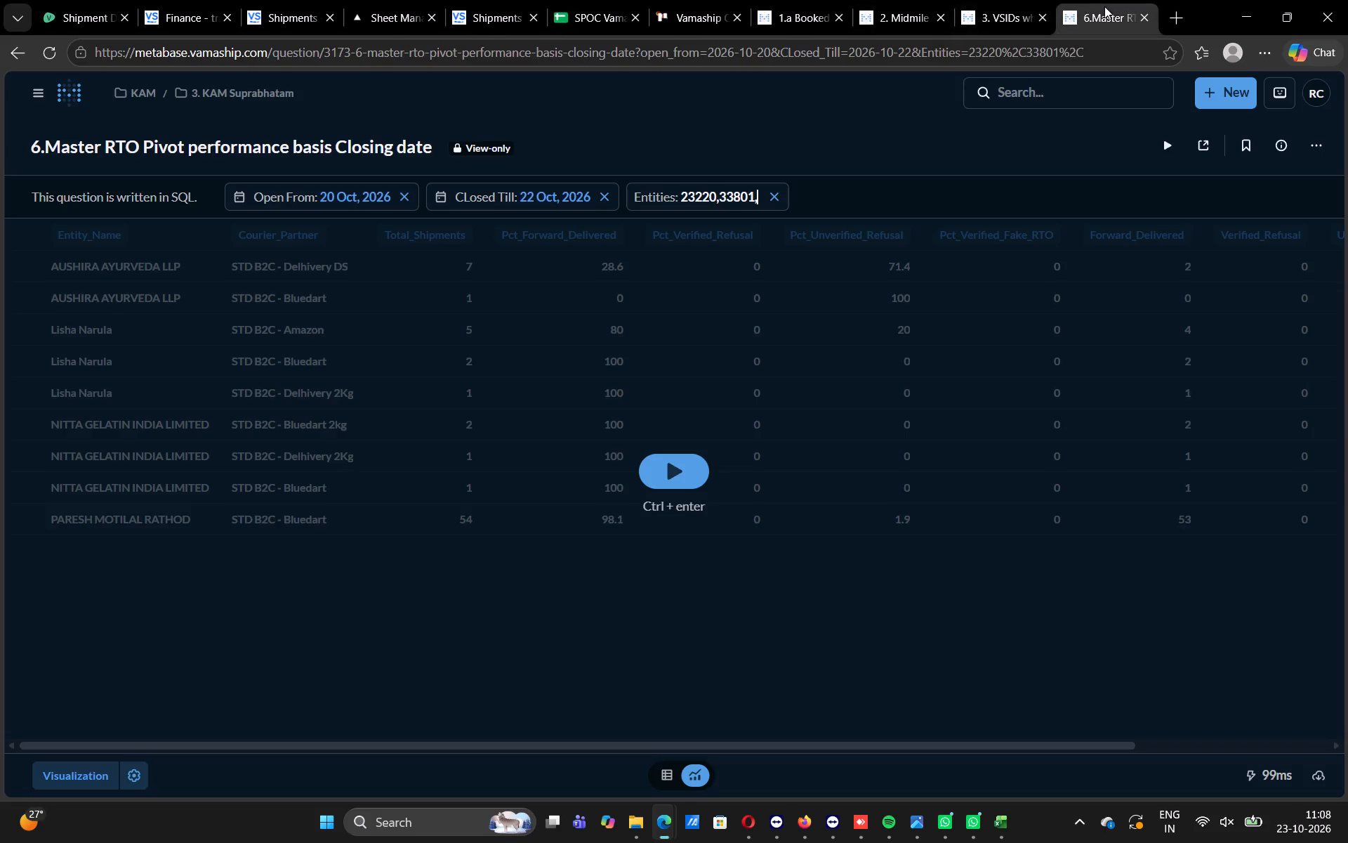
{"action": "type", "text": "33125"}
{"action": "key", "text": "comma"}
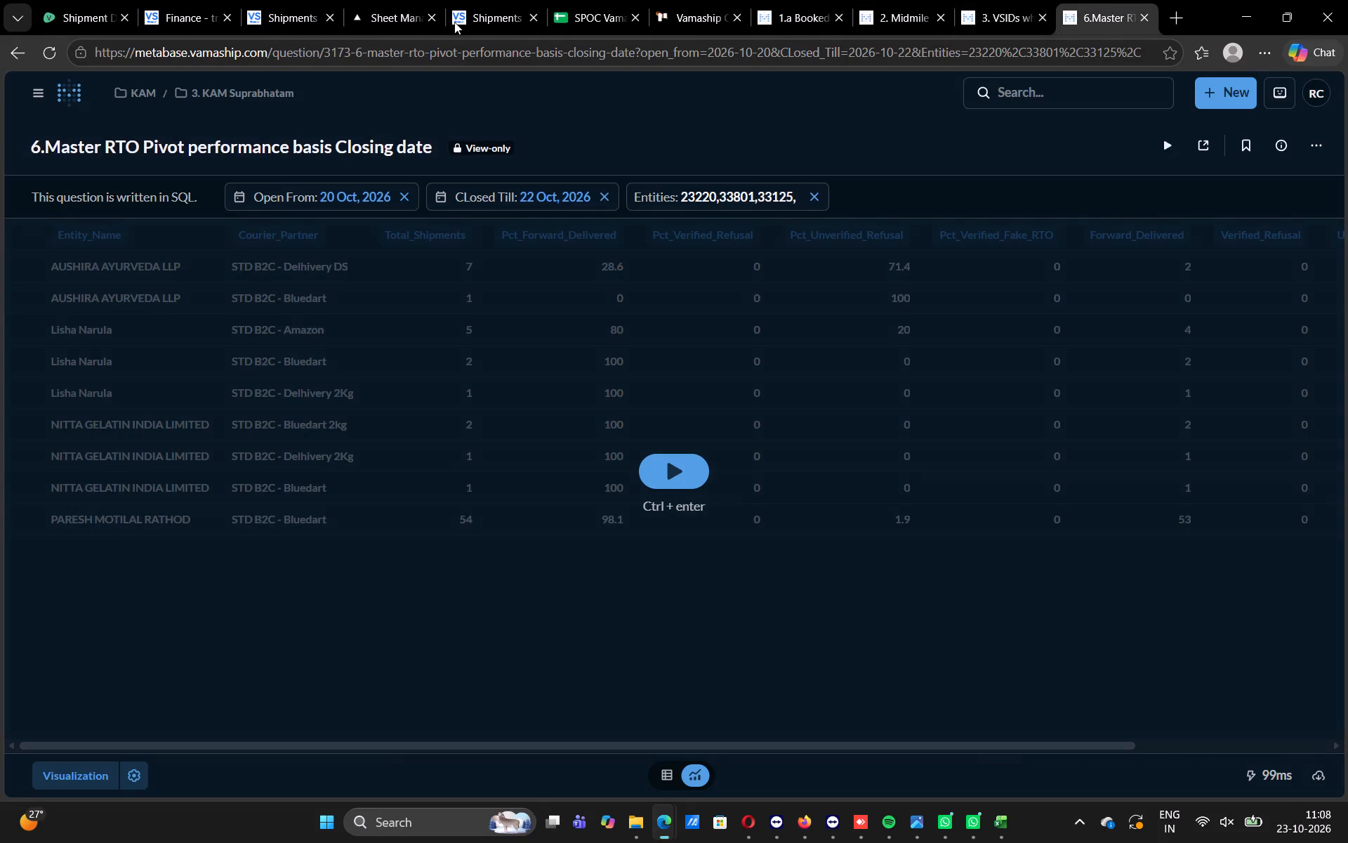
{"action": "left_click", "coordinate": [570, 3]}
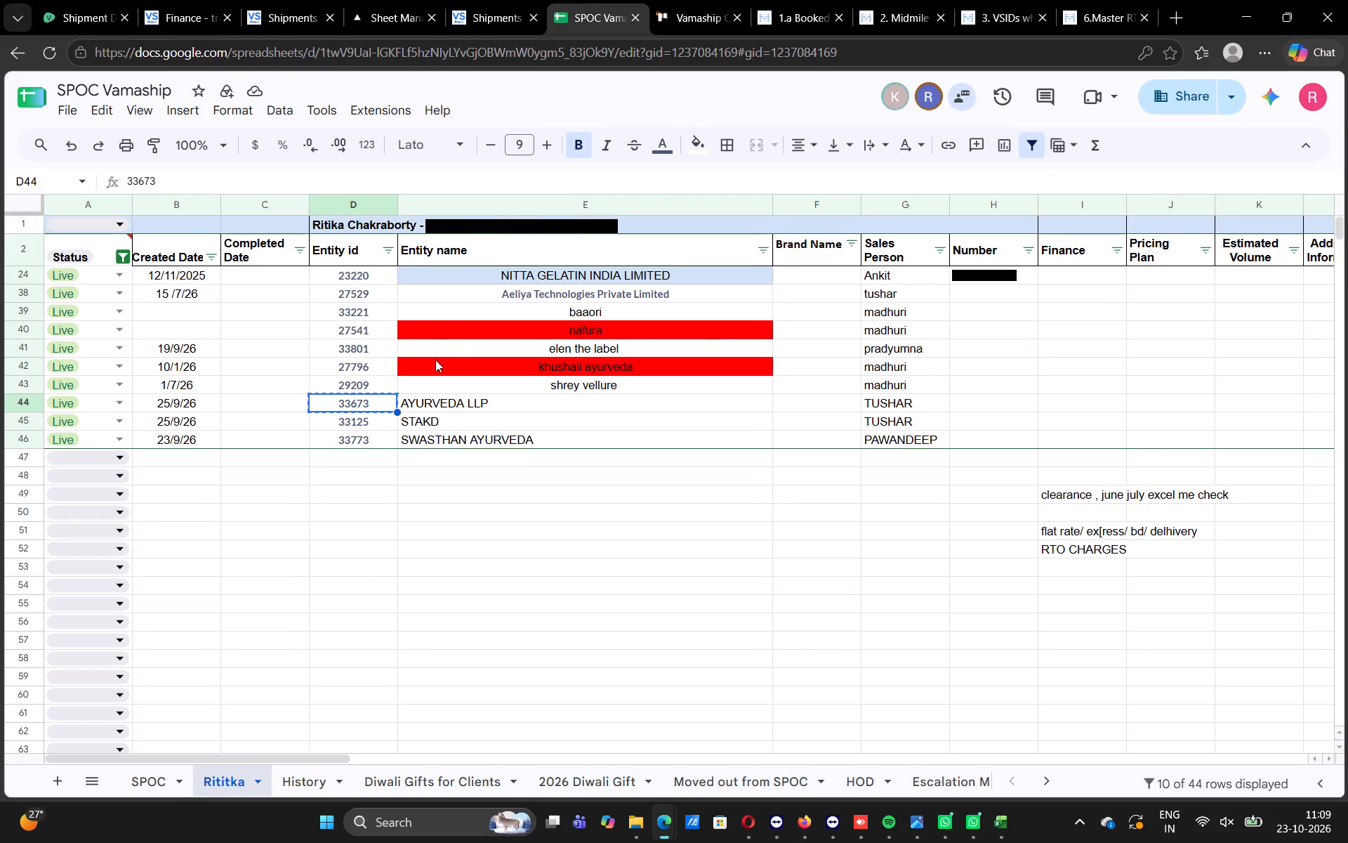
{"action": "left_click", "coordinate": [1083, 0]}
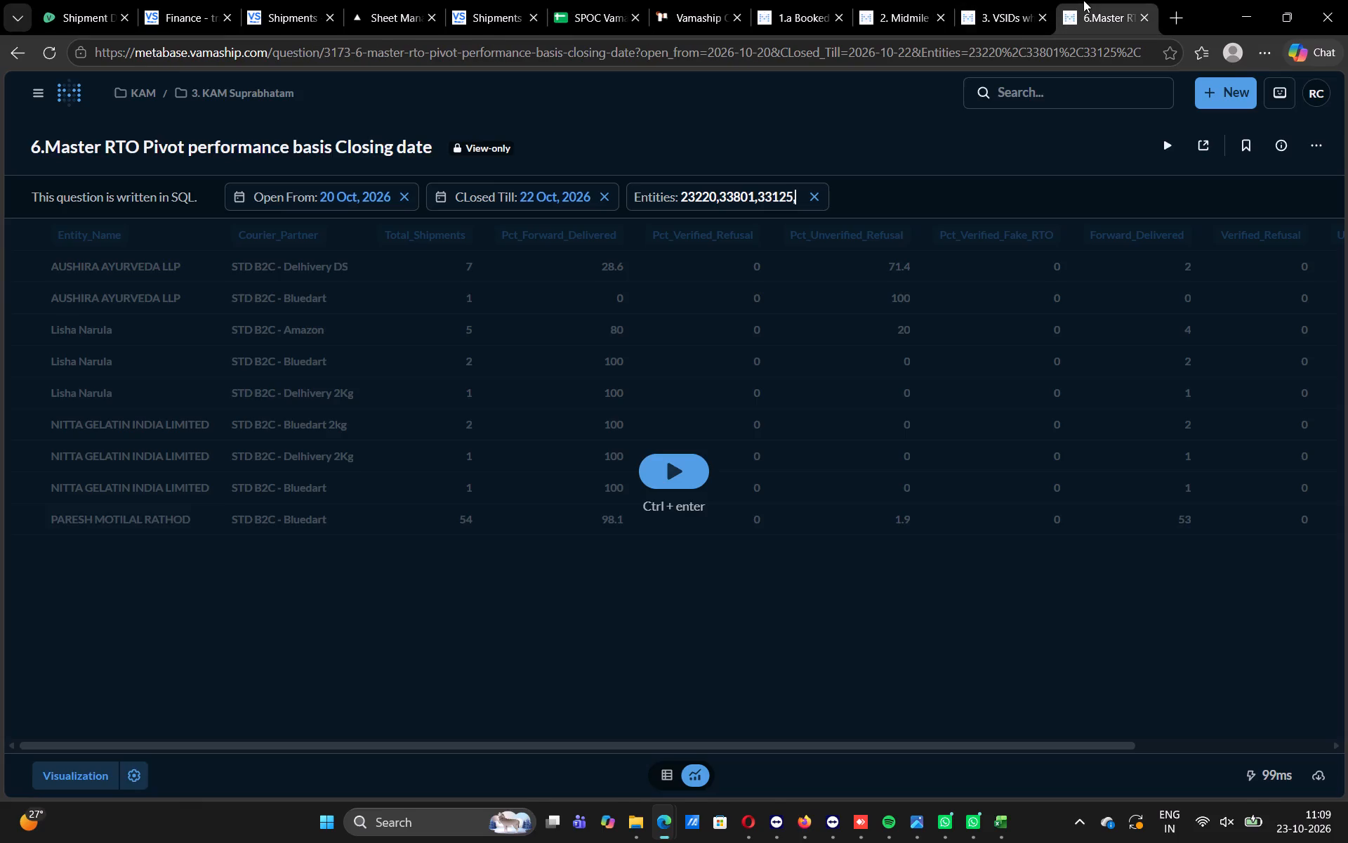
{"action": "type", "text": "29209"}
{"action": "left_click", "coordinate": [661, 483]}
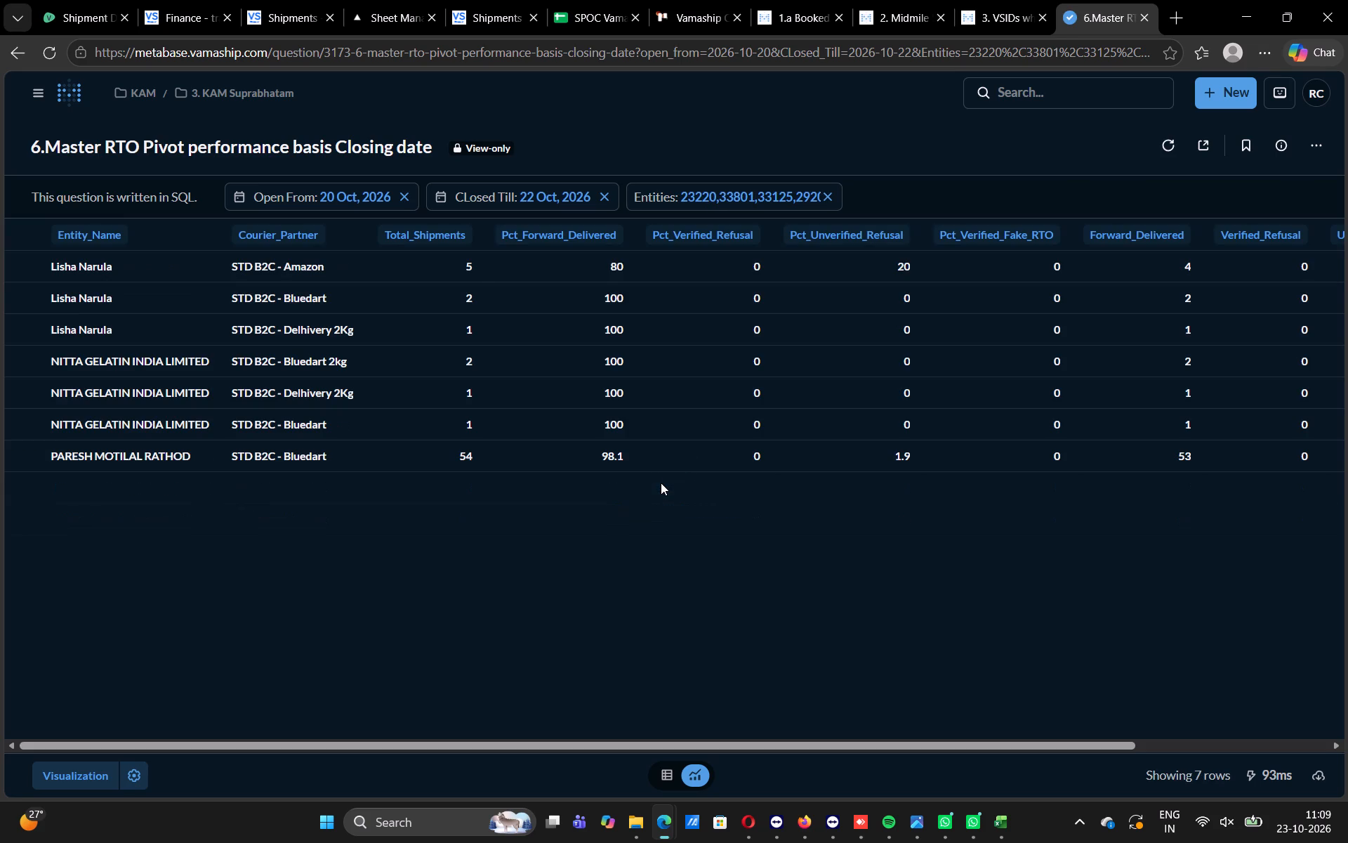
Set the Open From date of the Master RTO Pivot report to 12 October 2026 and rerun the report.
{"action": "left_click", "coordinate": [352, 199]}
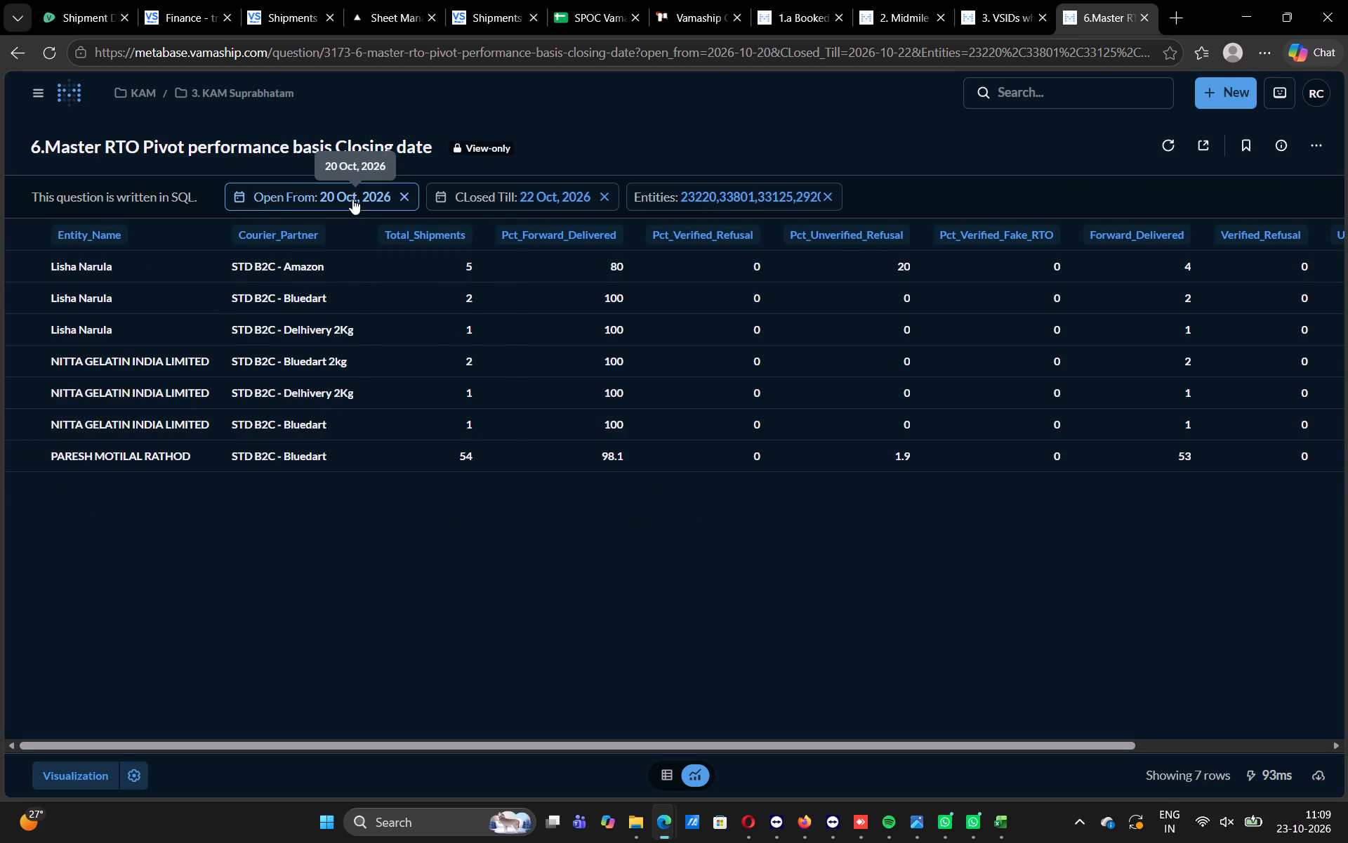
{"action": "left_click", "coordinate": [290, 418]}
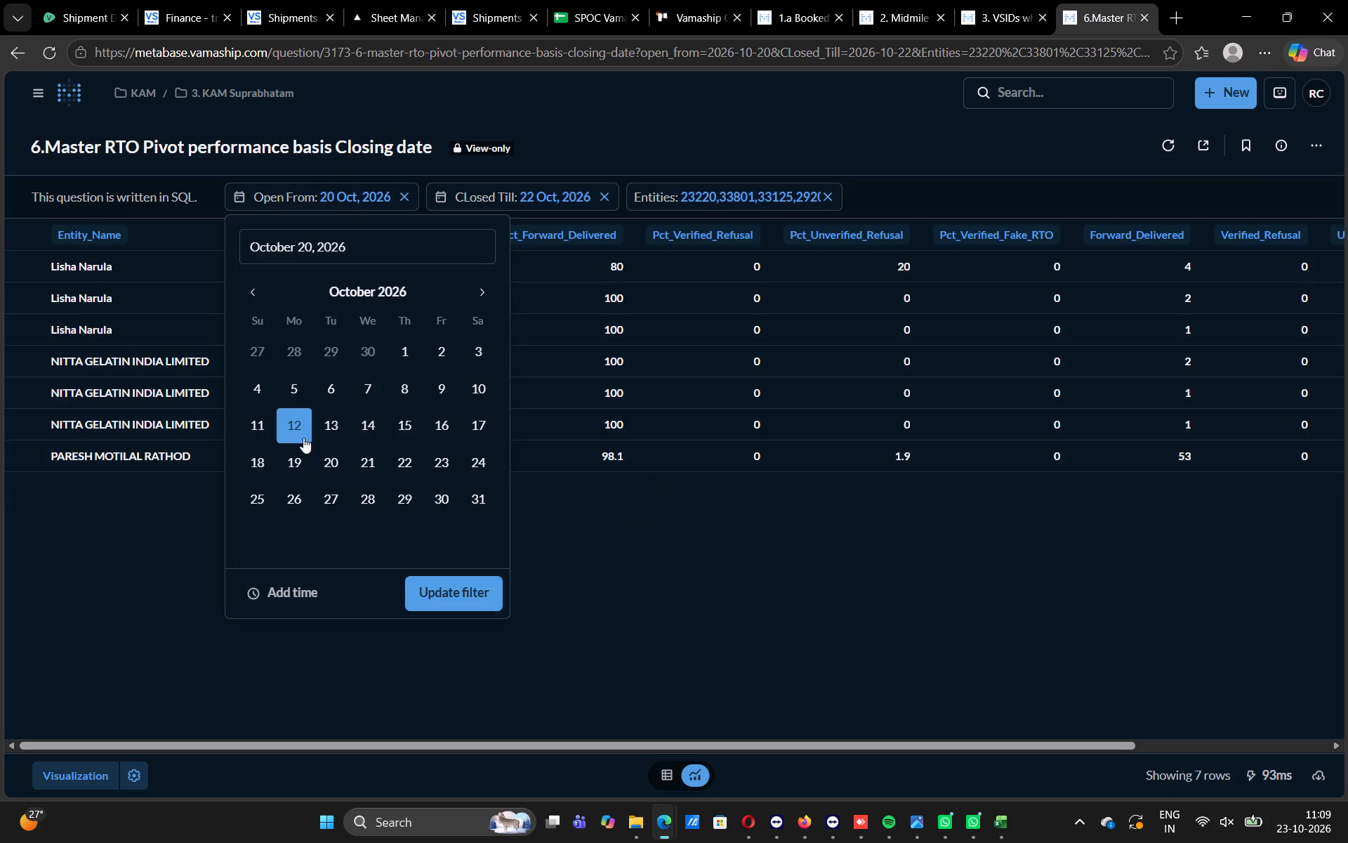
{"action": "left_click", "coordinate": [440, 585]}
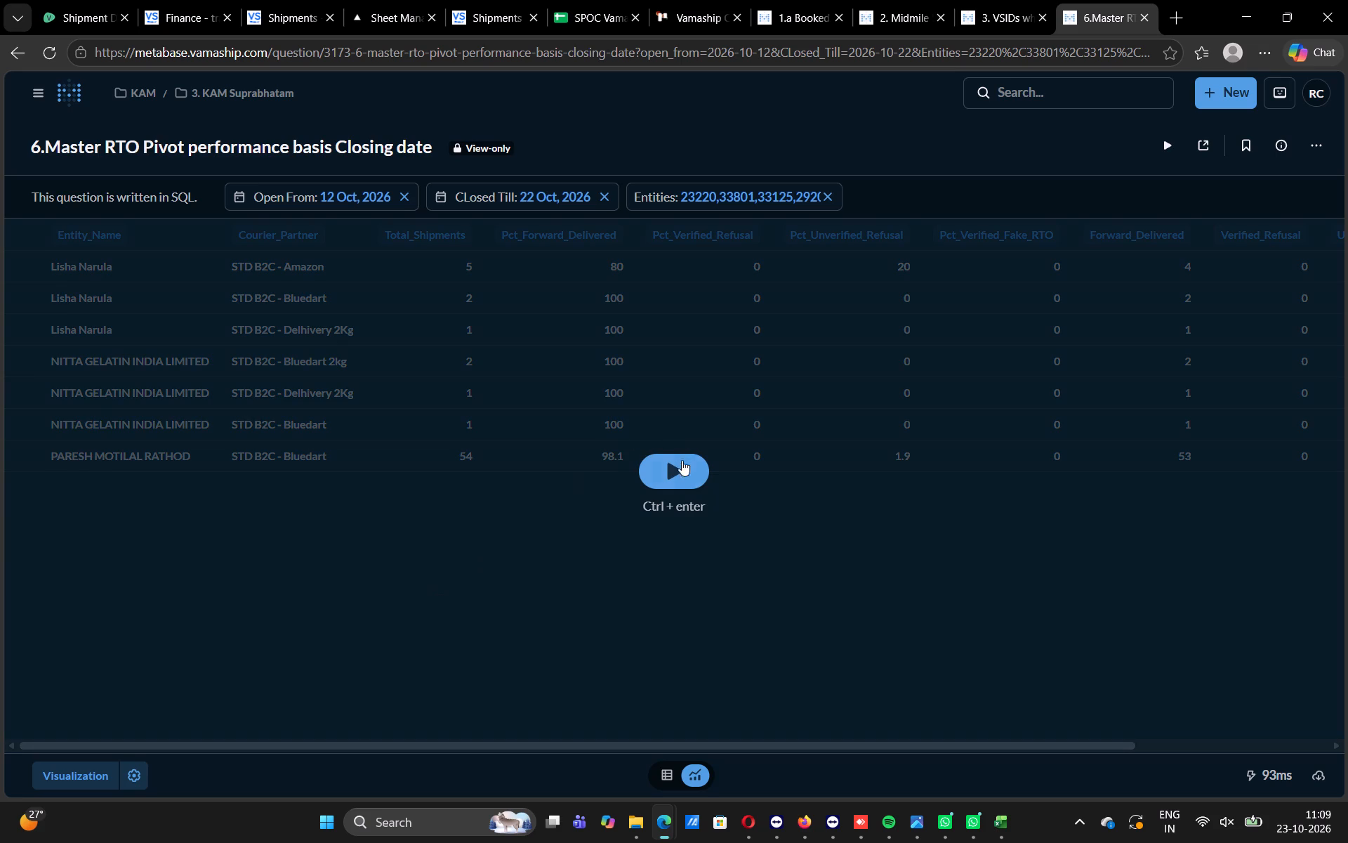
{"action": "left_click", "coordinate": [682, 470]}
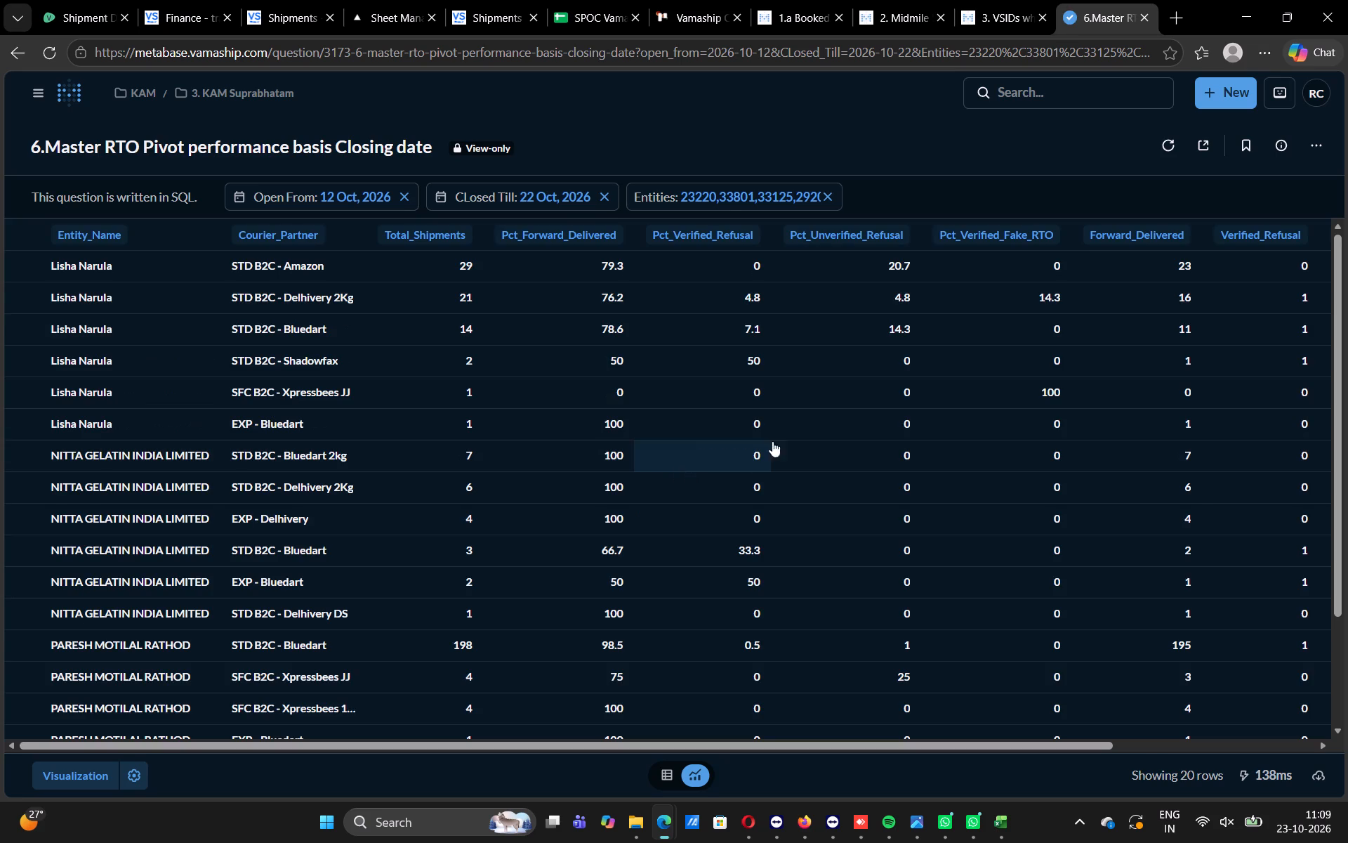
Examine the delivery and refusal percentages by entity and courier partner across all rows of the RTO report.
{"action": "left_click_drag", "start_coordinate": [1335, 316], "coordinate": [1335, 326]}
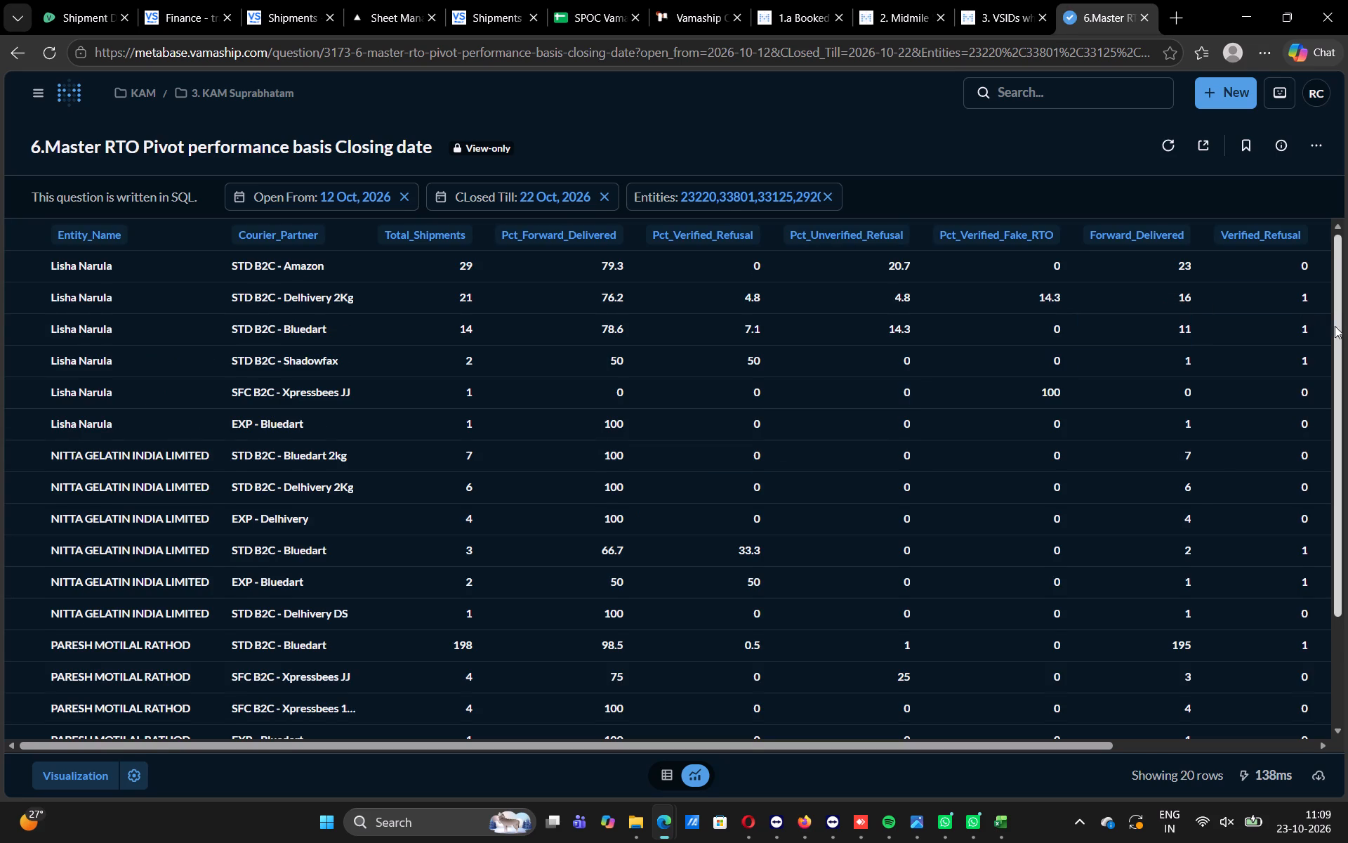
{"action": "left_click_drag", "start_coordinate": [1335, 326], "coordinate": [1327, 487]}
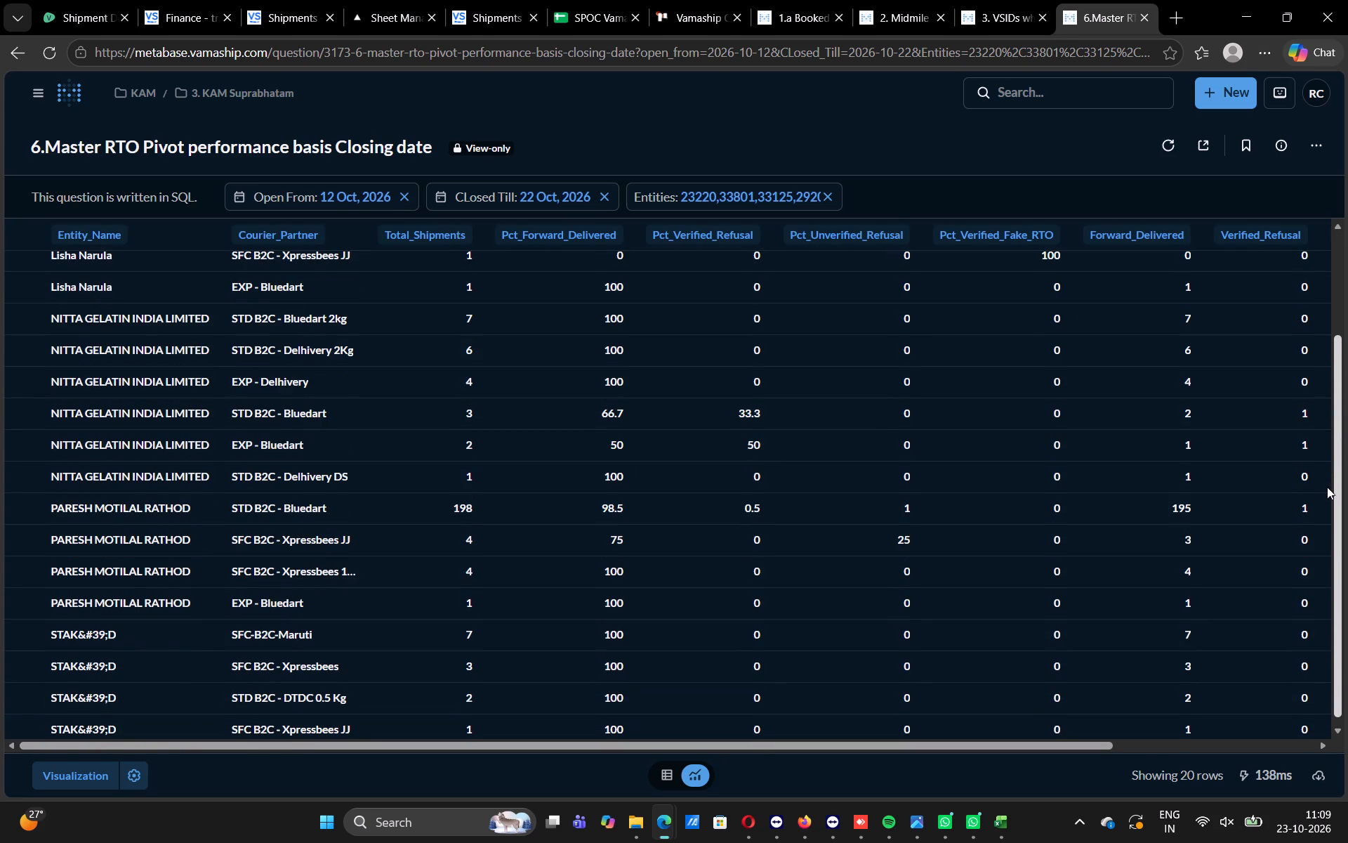
{"action": "left_click_drag", "start_coordinate": [1327, 487], "coordinate": [1333, 449]}
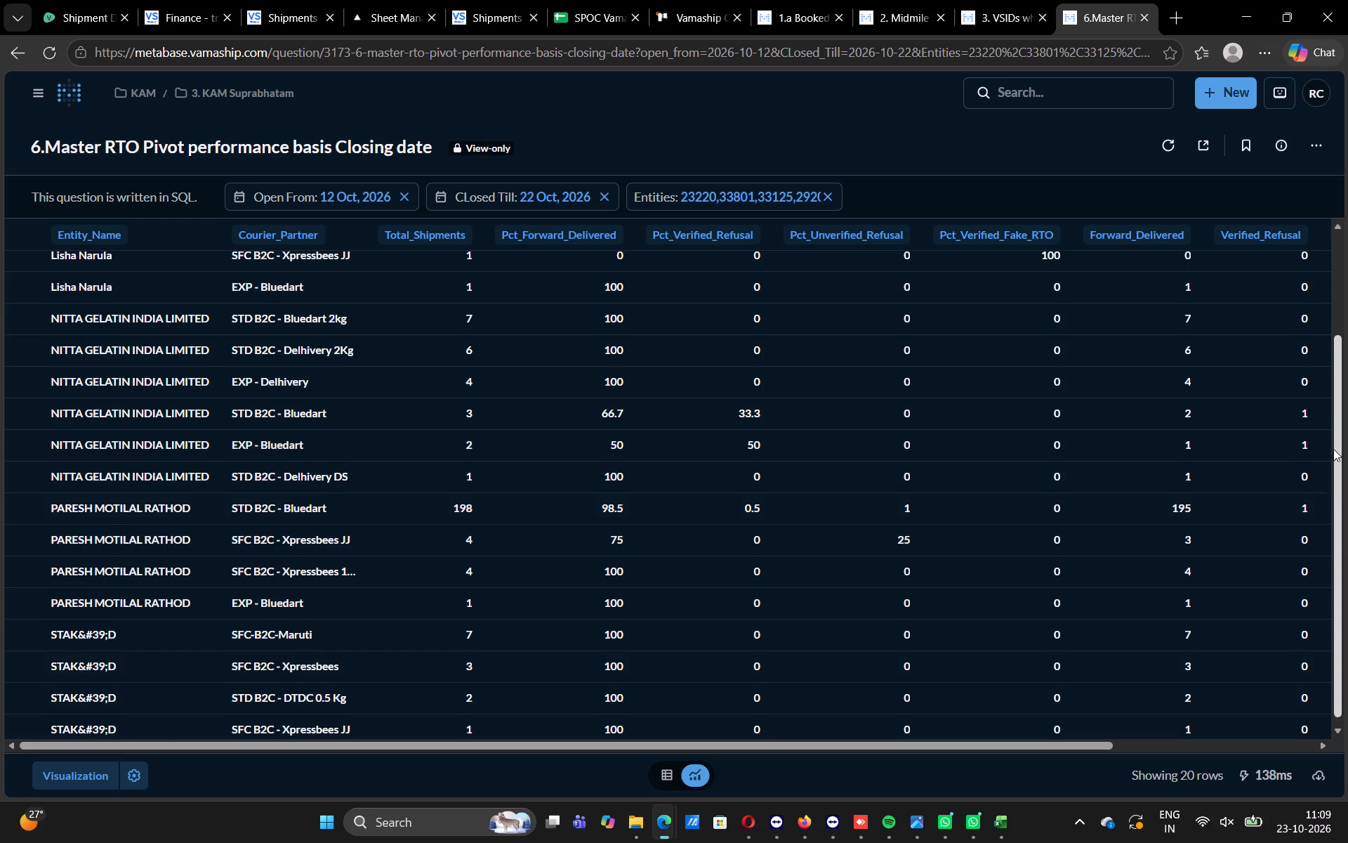
{"action": "left_click_drag", "start_coordinate": [1333, 449], "coordinate": [1295, 540]}
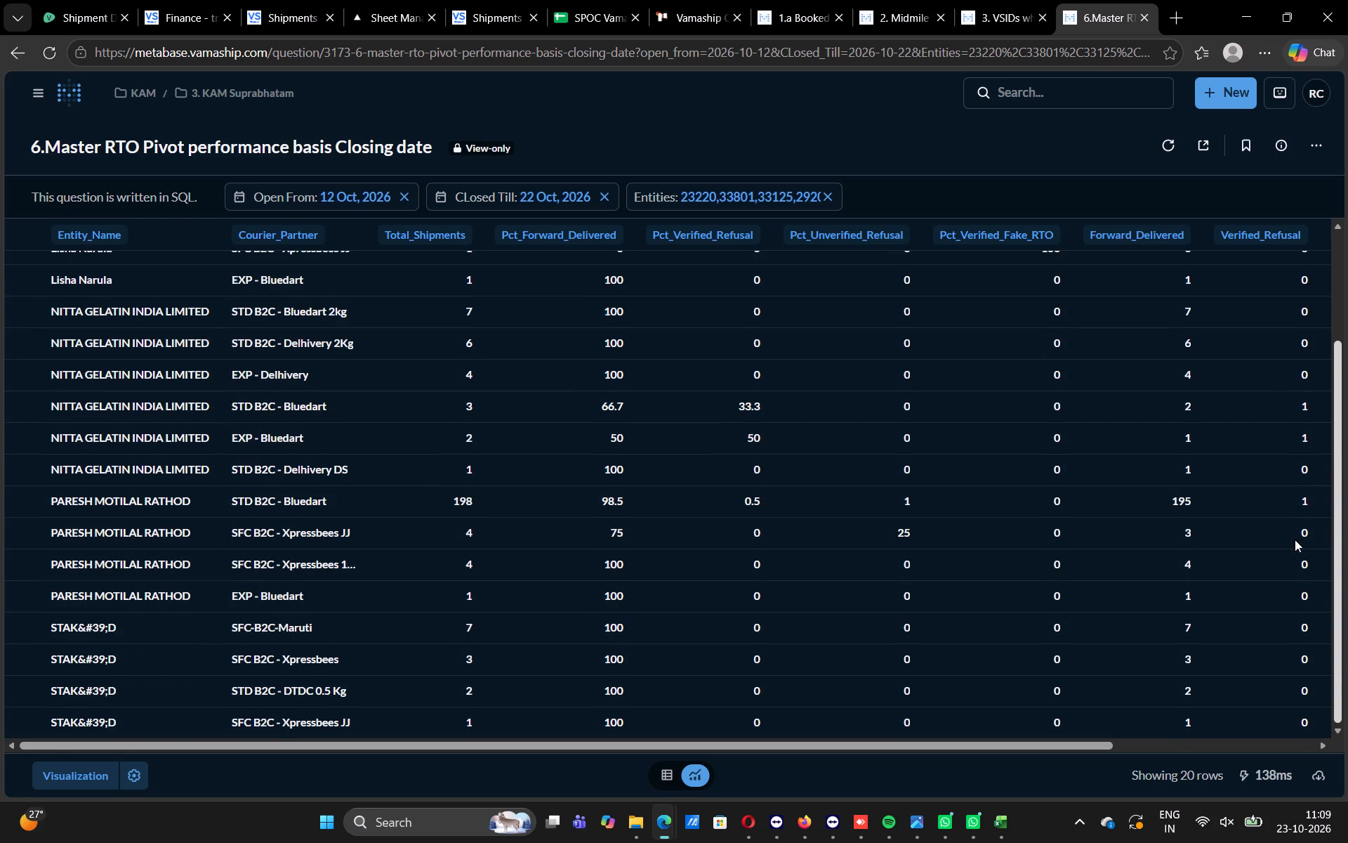
{"action": "left_click_drag", "start_coordinate": [1295, 540], "coordinate": [1347, 313]}
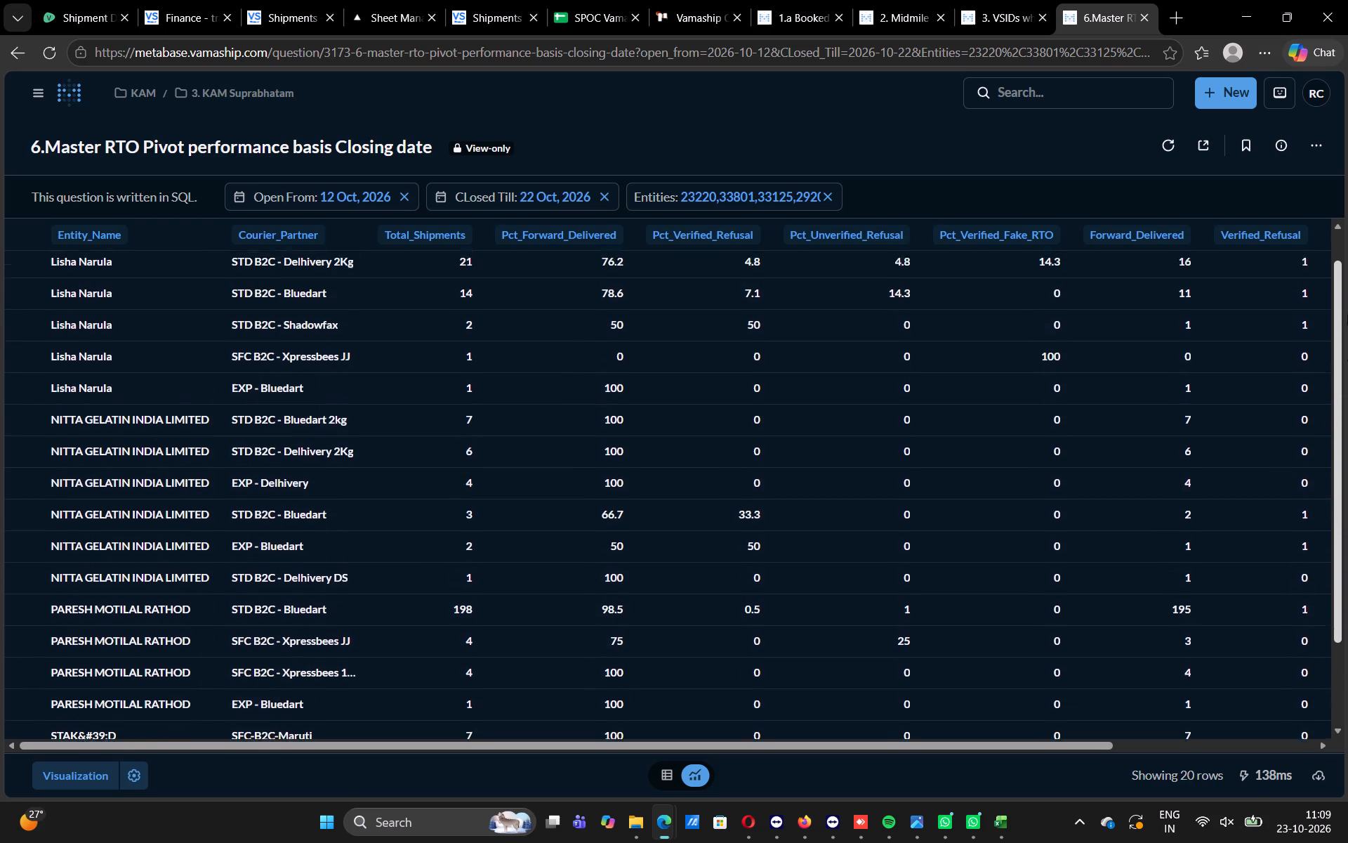
{"action": "left_click_drag", "start_coordinate": [1347, 313], "coordinate": [1347, 271]}
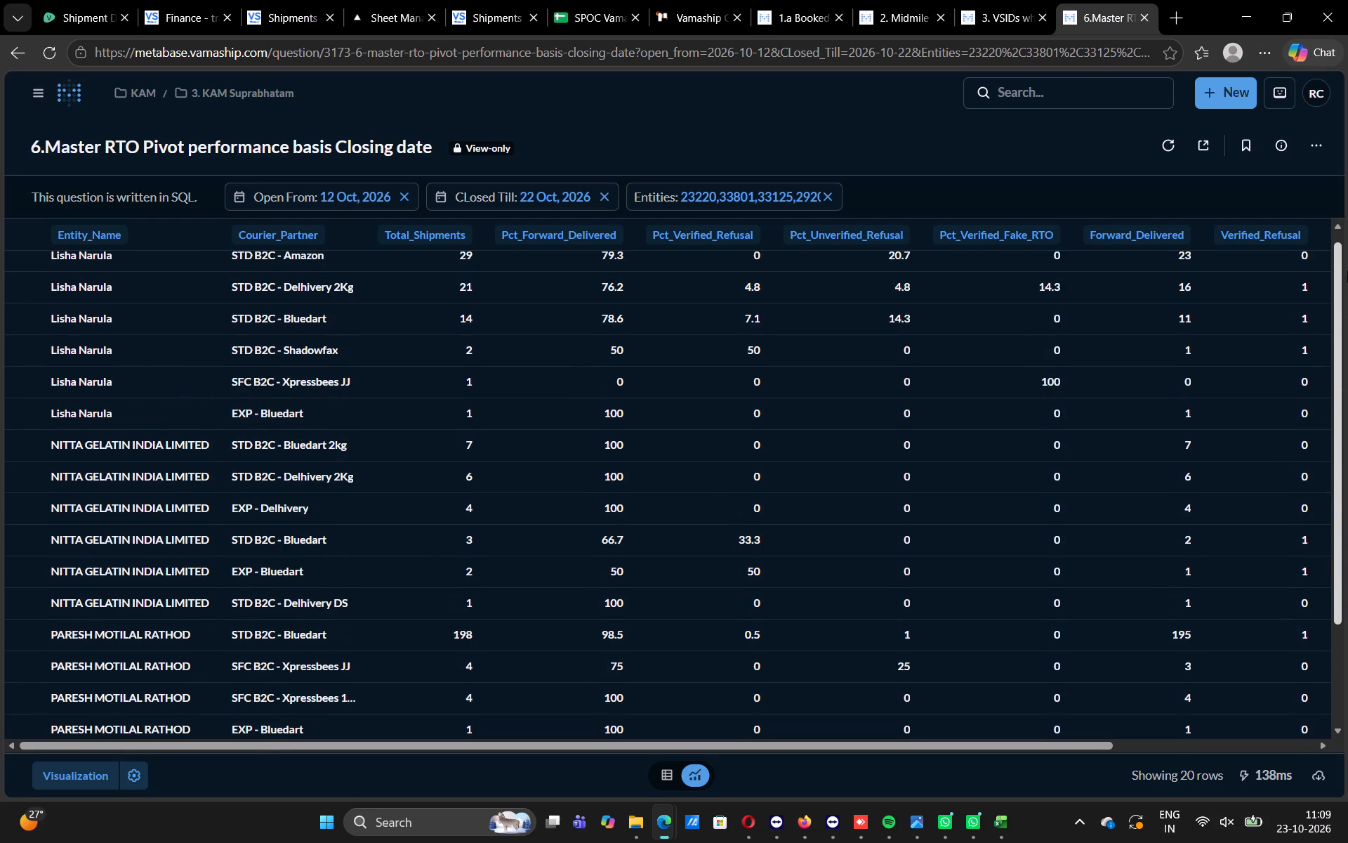
{"action": "left_click_drag", "start_coordinate": [1347, 271], "coordinate": [1340, 517]}
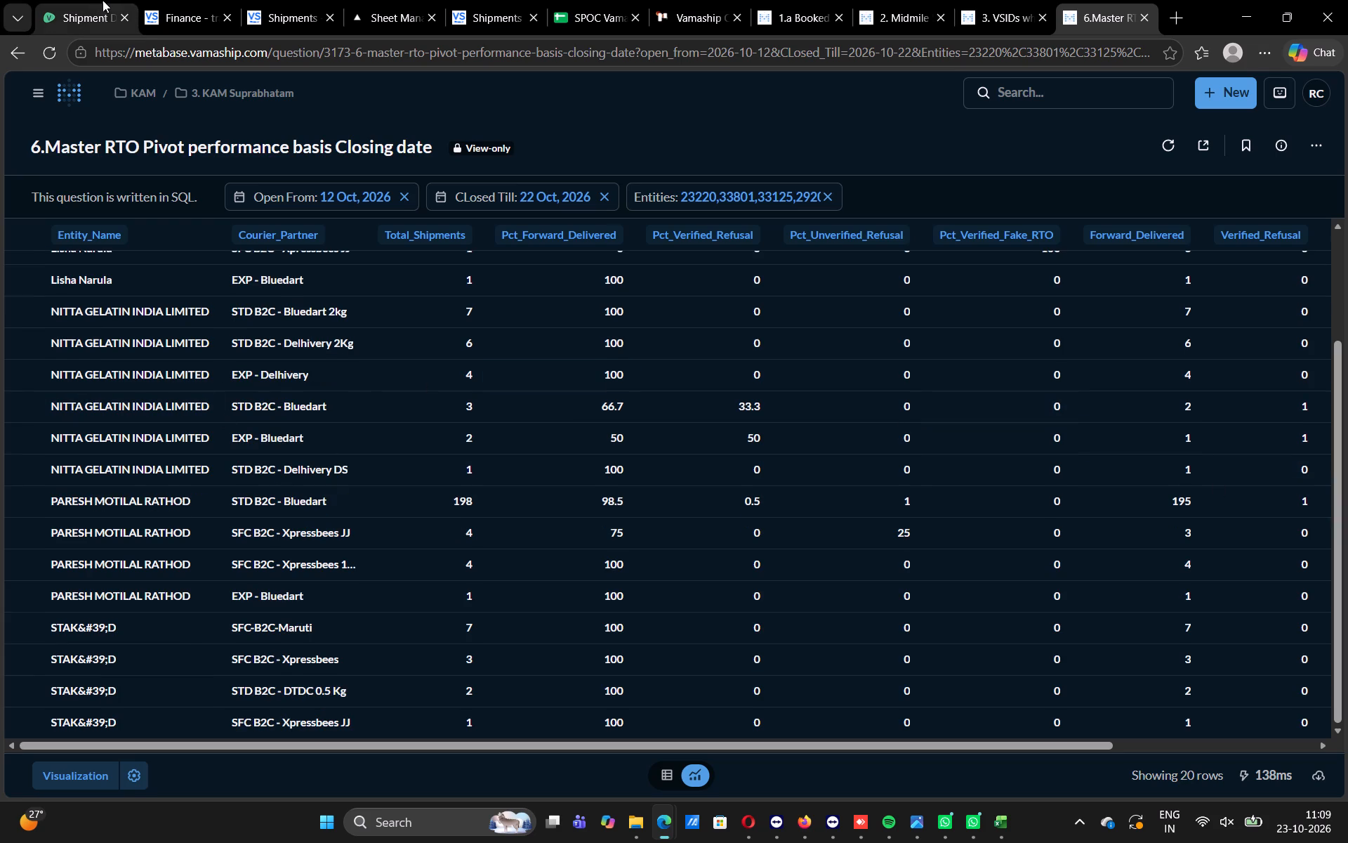
{"action": "left_click", "coordinate": [103, 0]}
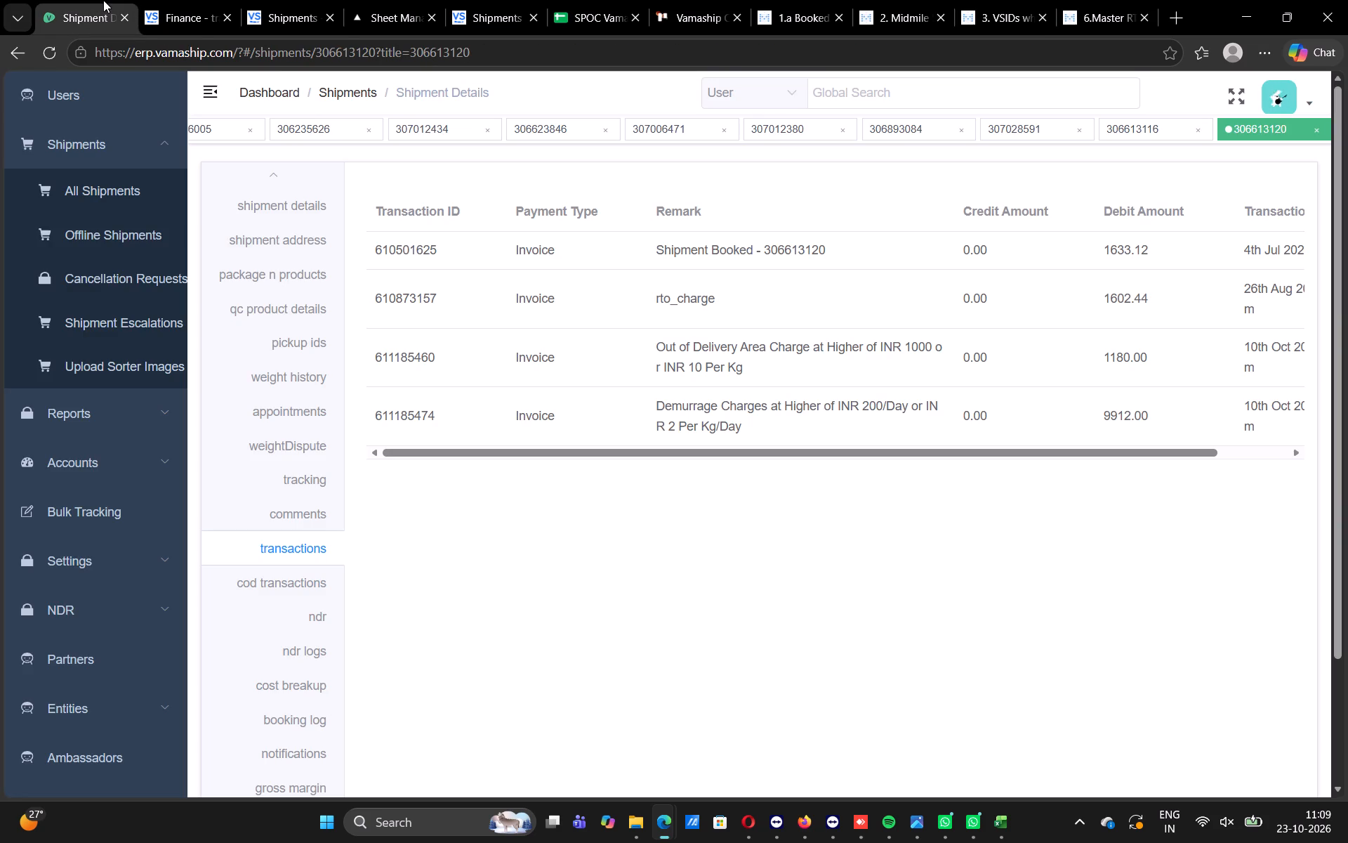
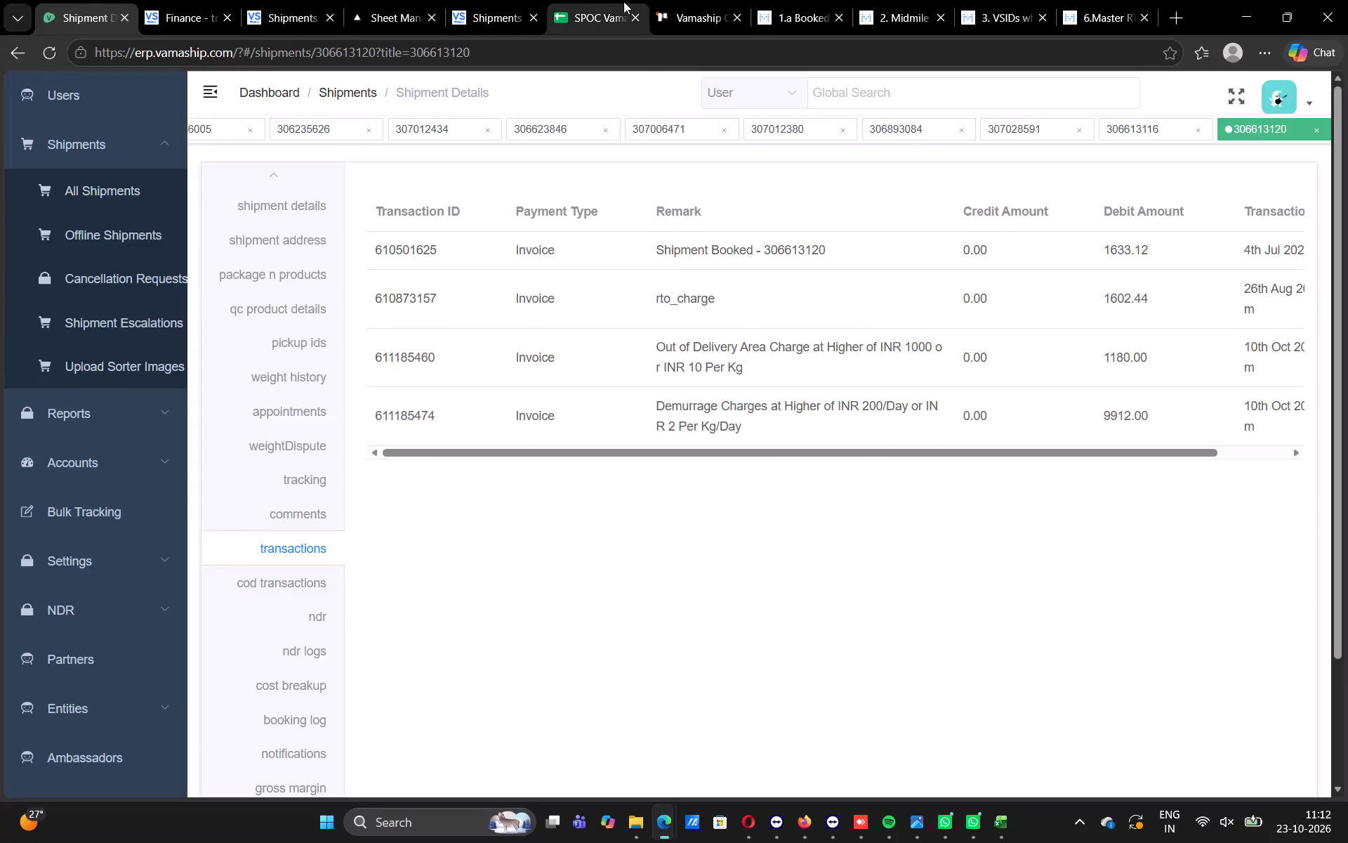
Switch to the SPOC Vamaship spreadsheet and look through the gift recipient rows on the 2026 Diwali Gift sheet.
{"action": "left_click", "coordinate": [607, 3]}
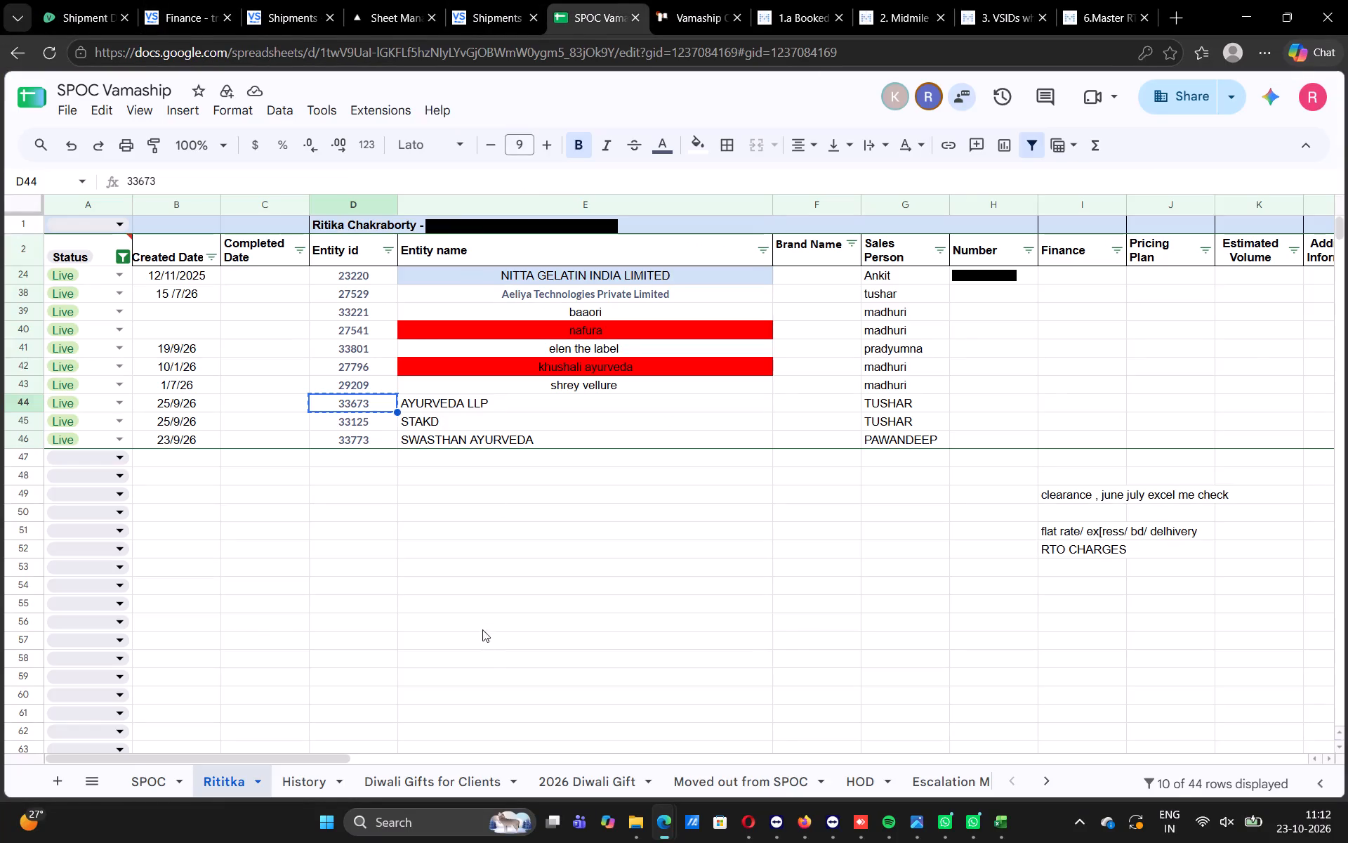
{"action": "left_click", "coordinate": [564, 783]}
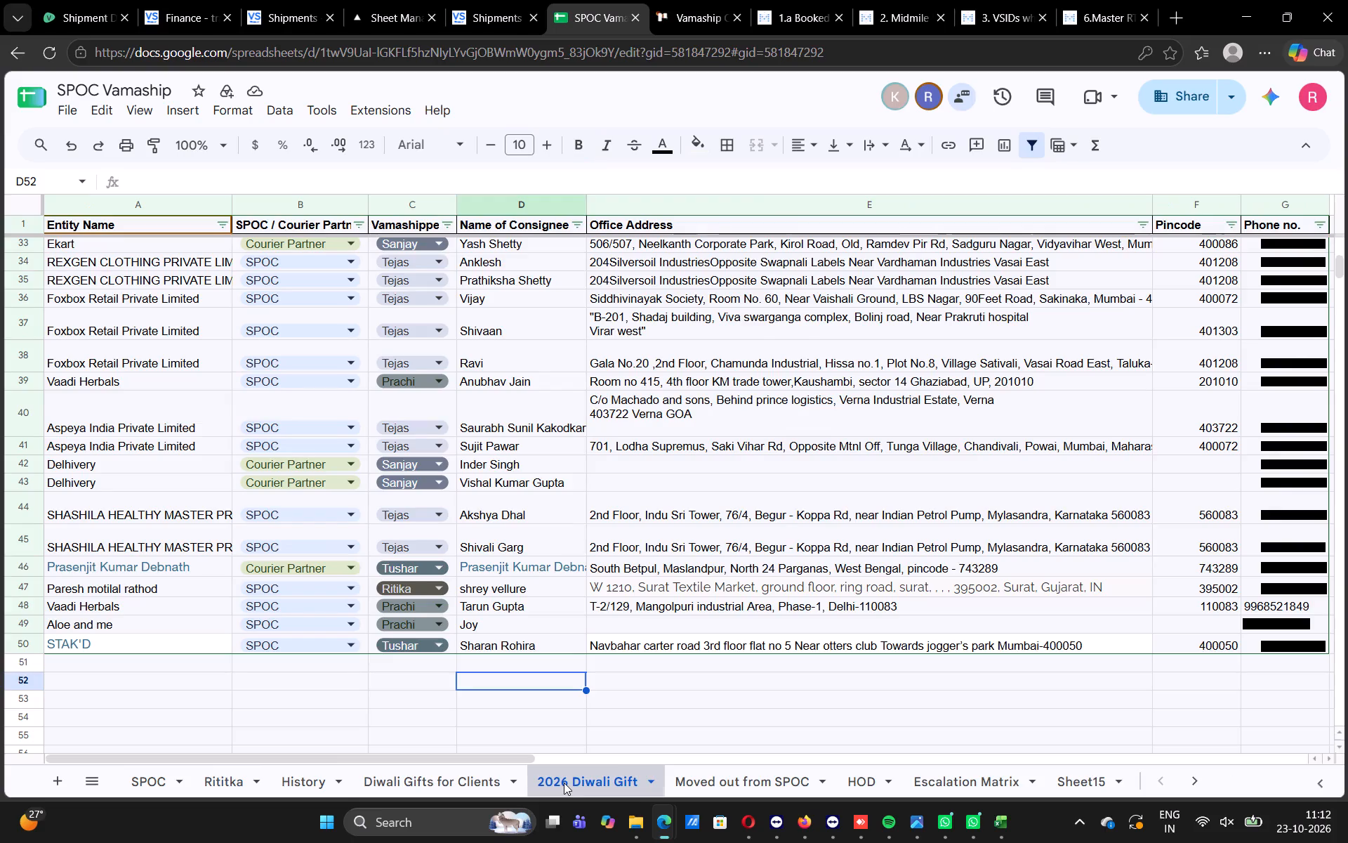
{"action": "left_click_drag", "start_coordinate": [1338, 265], "coordinate": [1342, 253]}
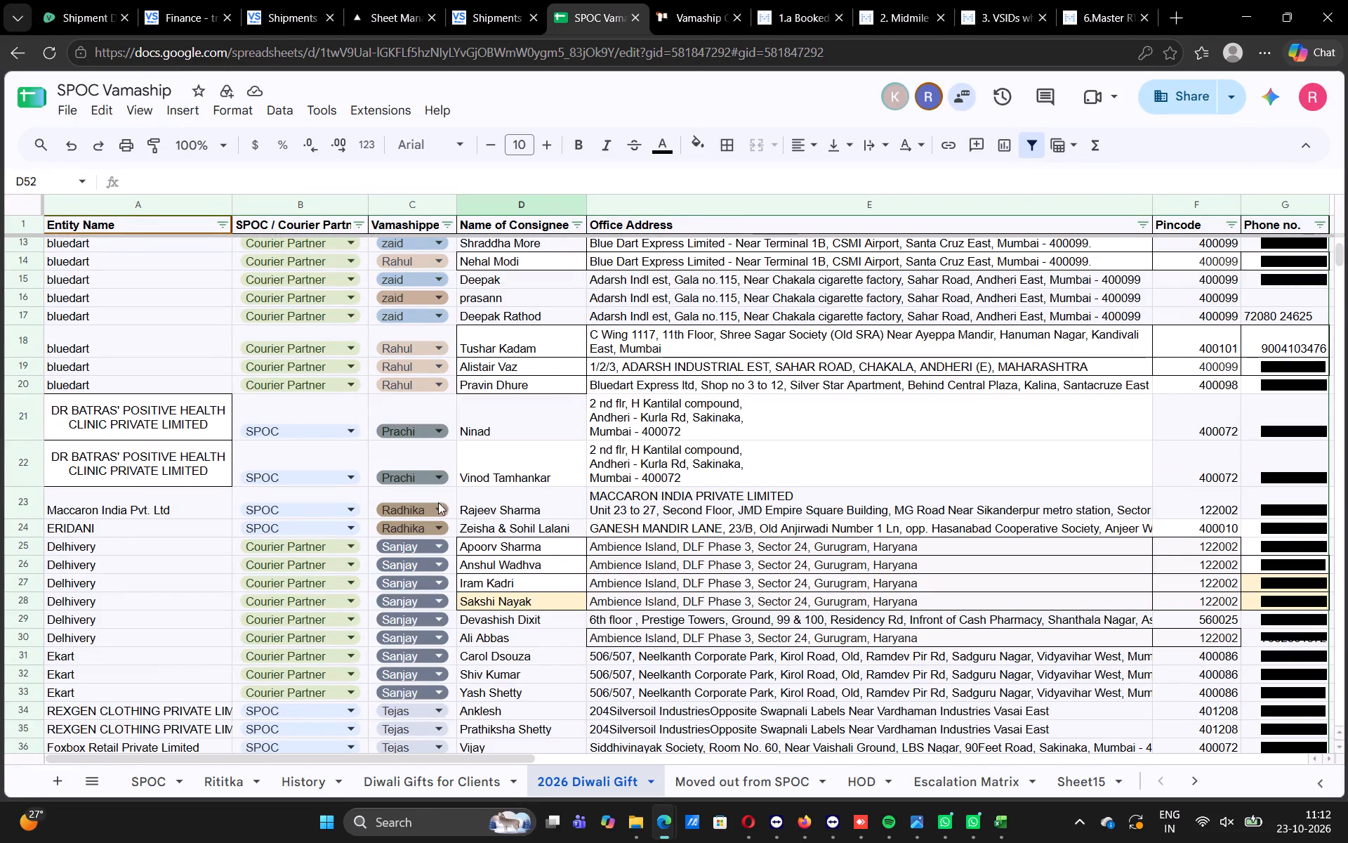
Open the Vamashipper choices for the Maccaron India Pvt. Ltd row on the 2026 Diwali Gift sheet.
{"action": "left_click", "coordinate": [440, 507]}
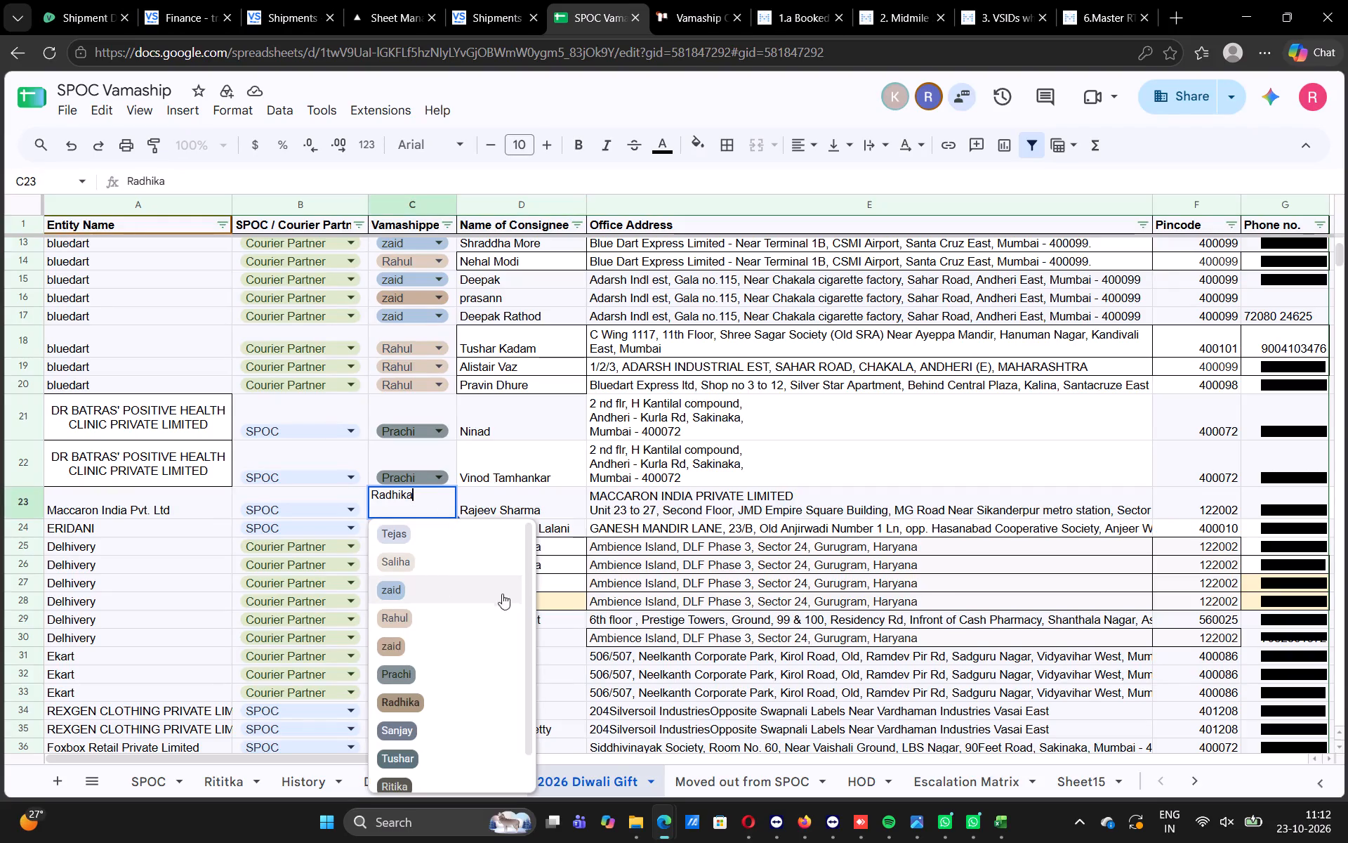
Look through the Vamashipper choices for the Maccaron India Pvt. Ltd row and close the list without picking a name.
{"action": "left_click_drag", "start_coordinate": [527, 579], "coordinate": [511, 658]}
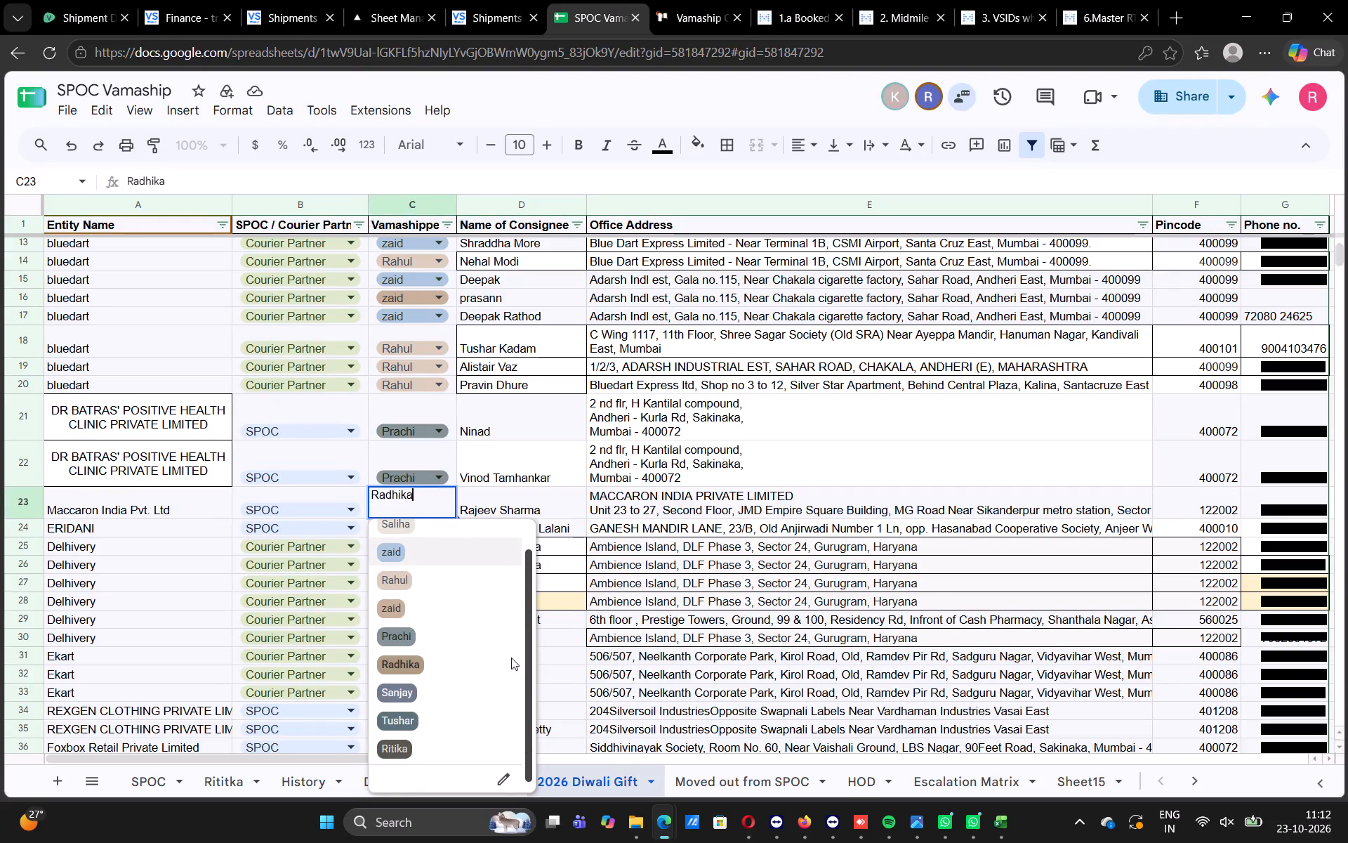
{"action": "left_click_drag", "start_coordinate": [511, 658], "coordinate": [548, 537]}
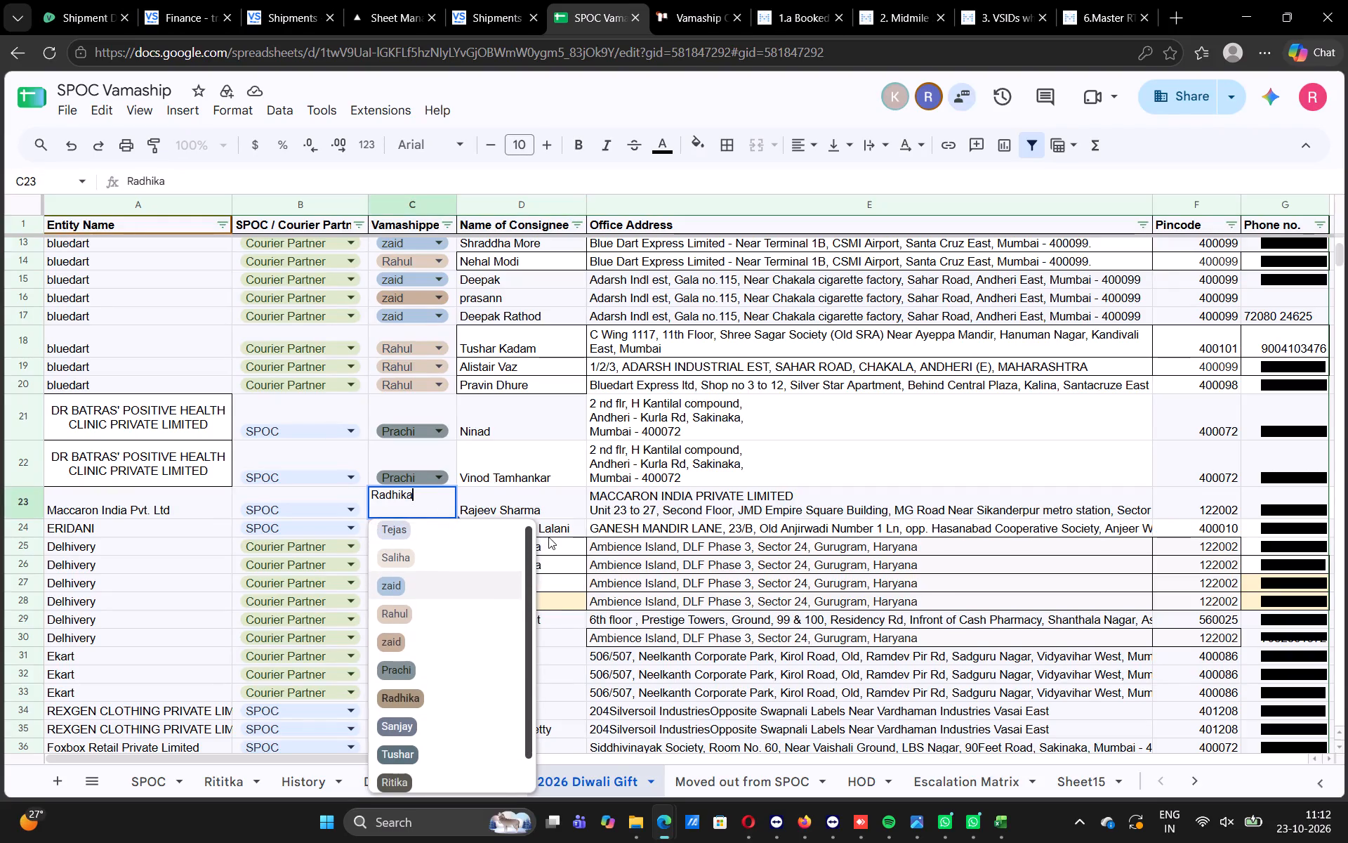
{"action": "left_click_drag", "start_coordinate": [548, 537], "coordinate": [522, 641]}
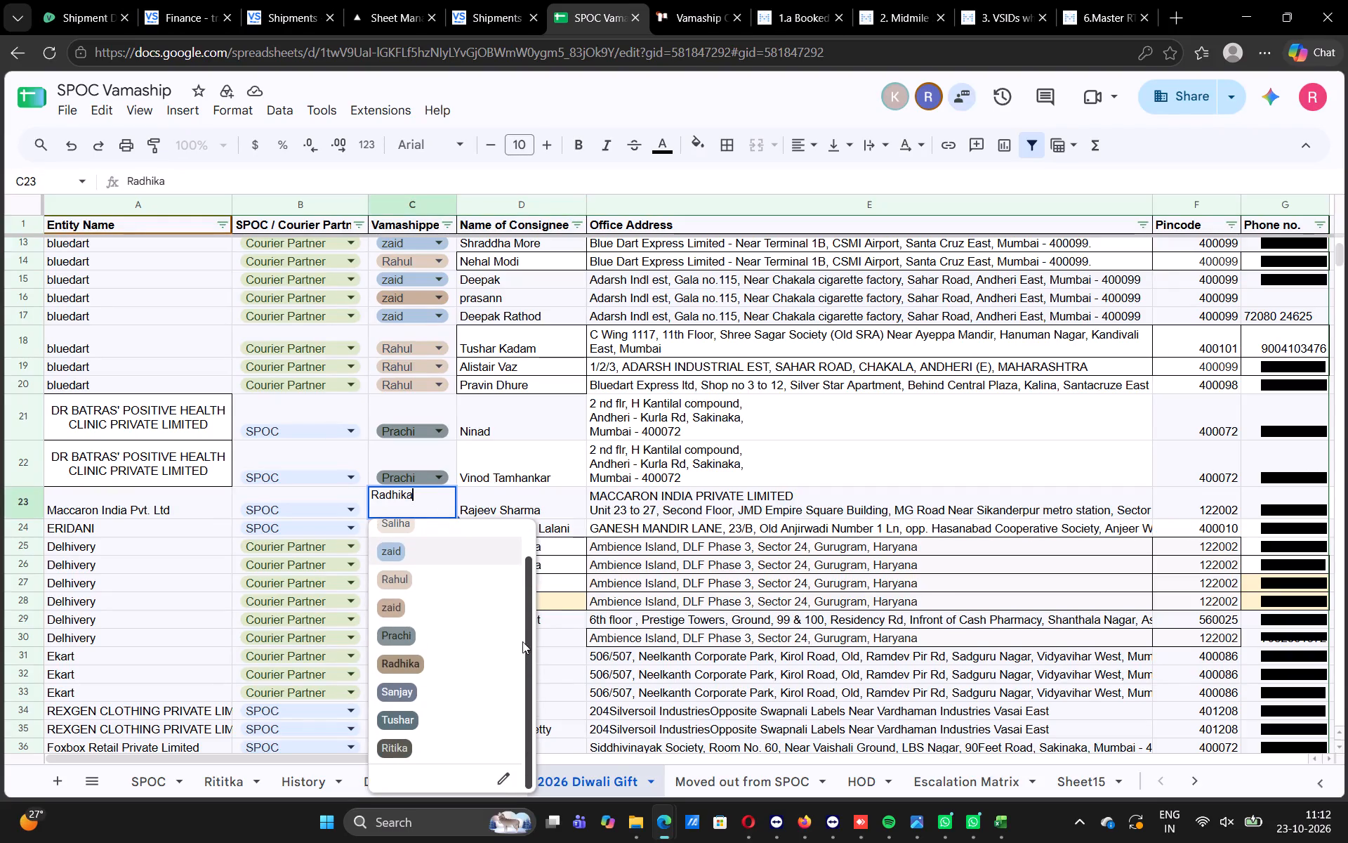
{"action": "left_click_drag", "start_coordinate": [522, 641], "coordinate": [534, 561]}
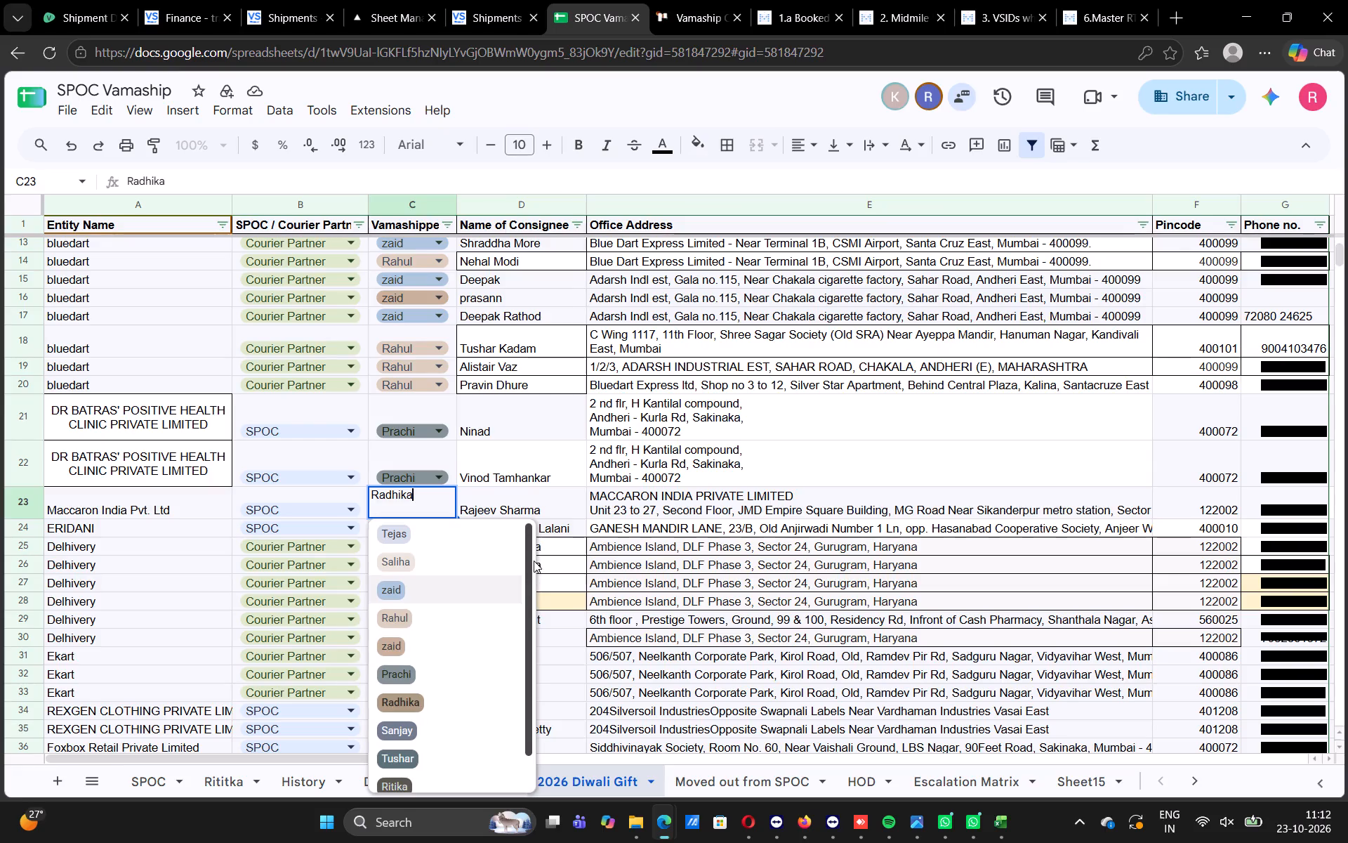
{"action": "left_click_drag", "start_coordinate": [534, 561], "coordinate": [515, 640]}
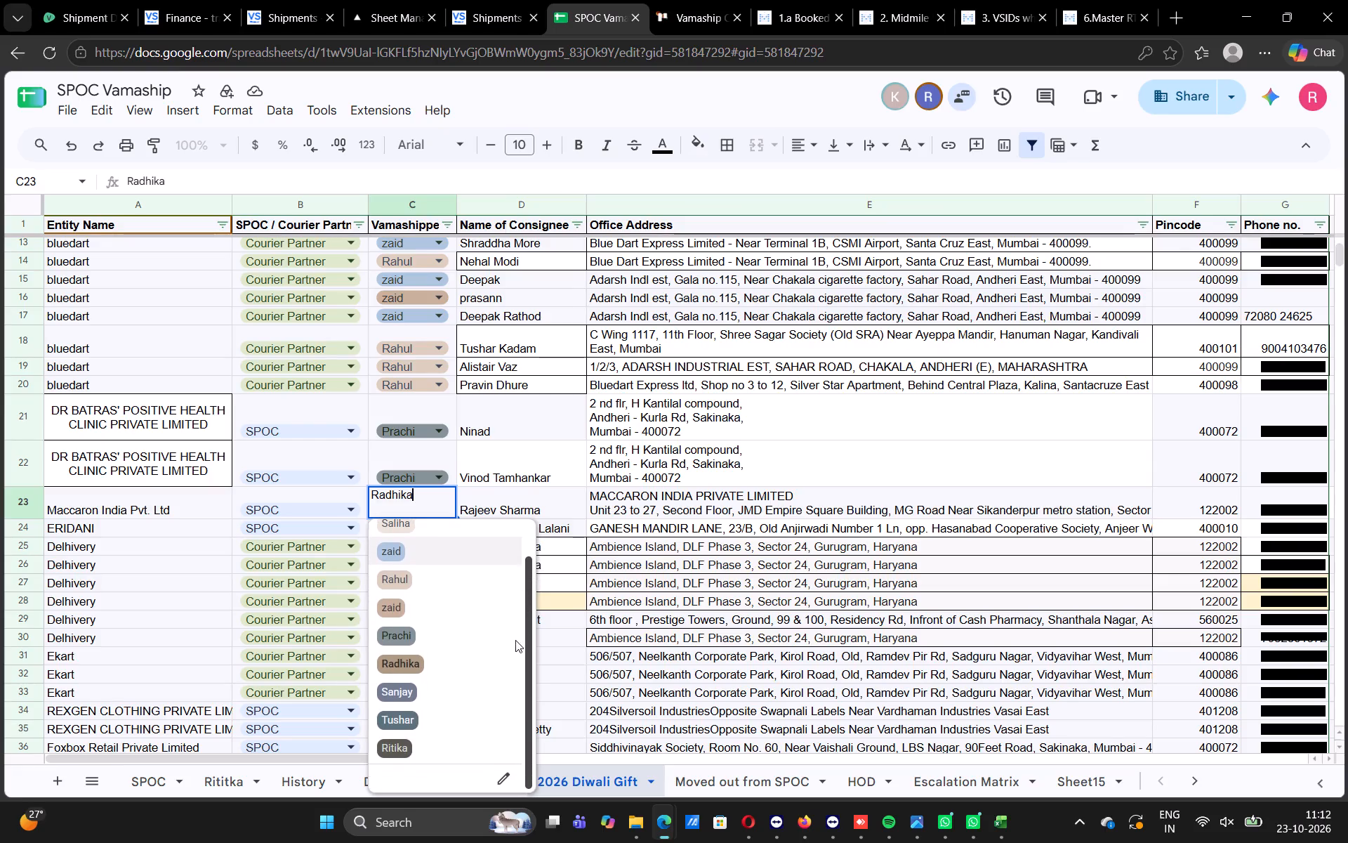
{"action": "left_click_drag", "start_coordinate": [515, 640], "coordinate": [534, 565]}
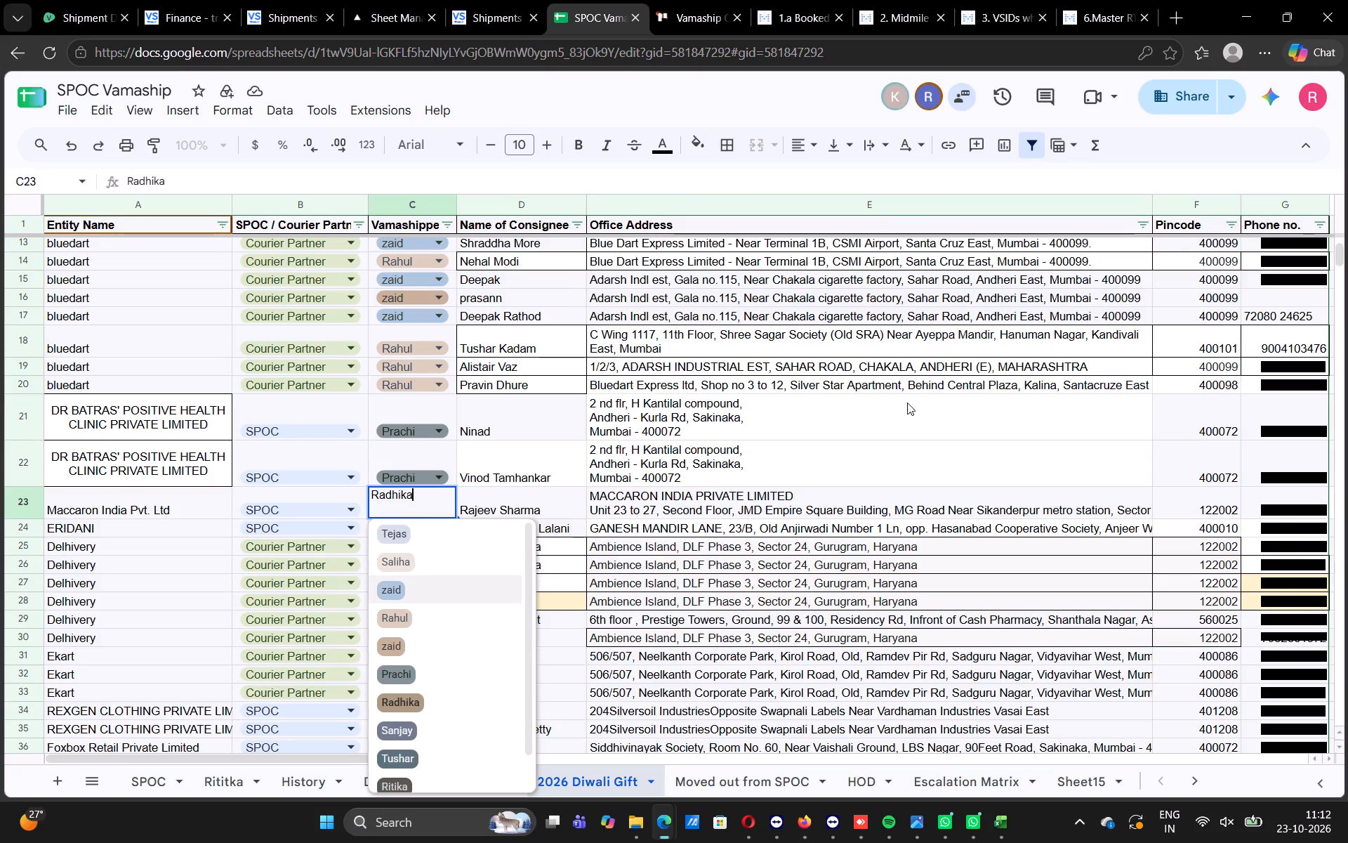
{"action": "left_click", "coordinate": [906, 420]}
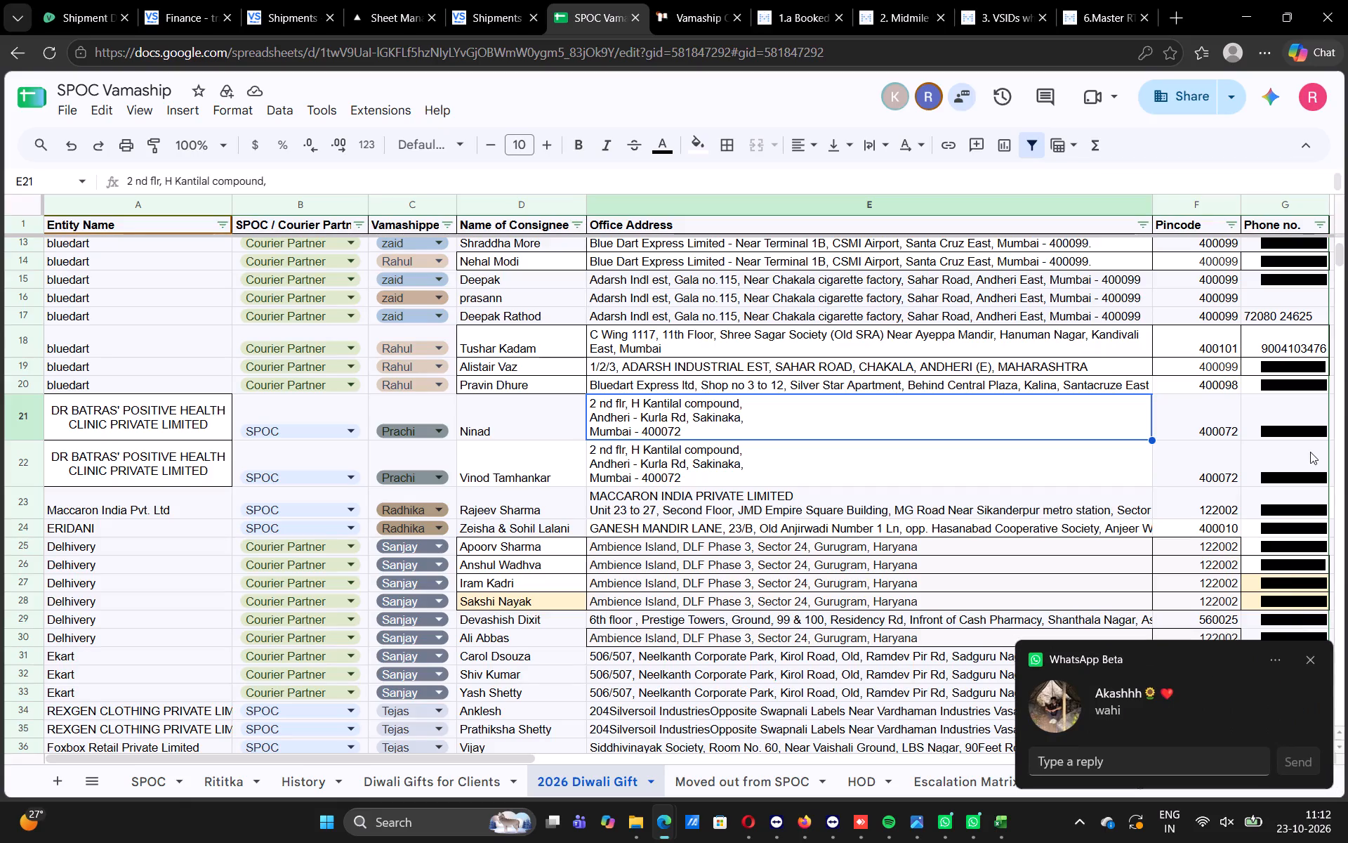
Look through the remaining gift recipient rows down to the end of the 2026 Diwali Gift sheet.
{"action": "left_click_drag", "start_coordinate": [1340, 254], "coordinate": [1339, 256]}
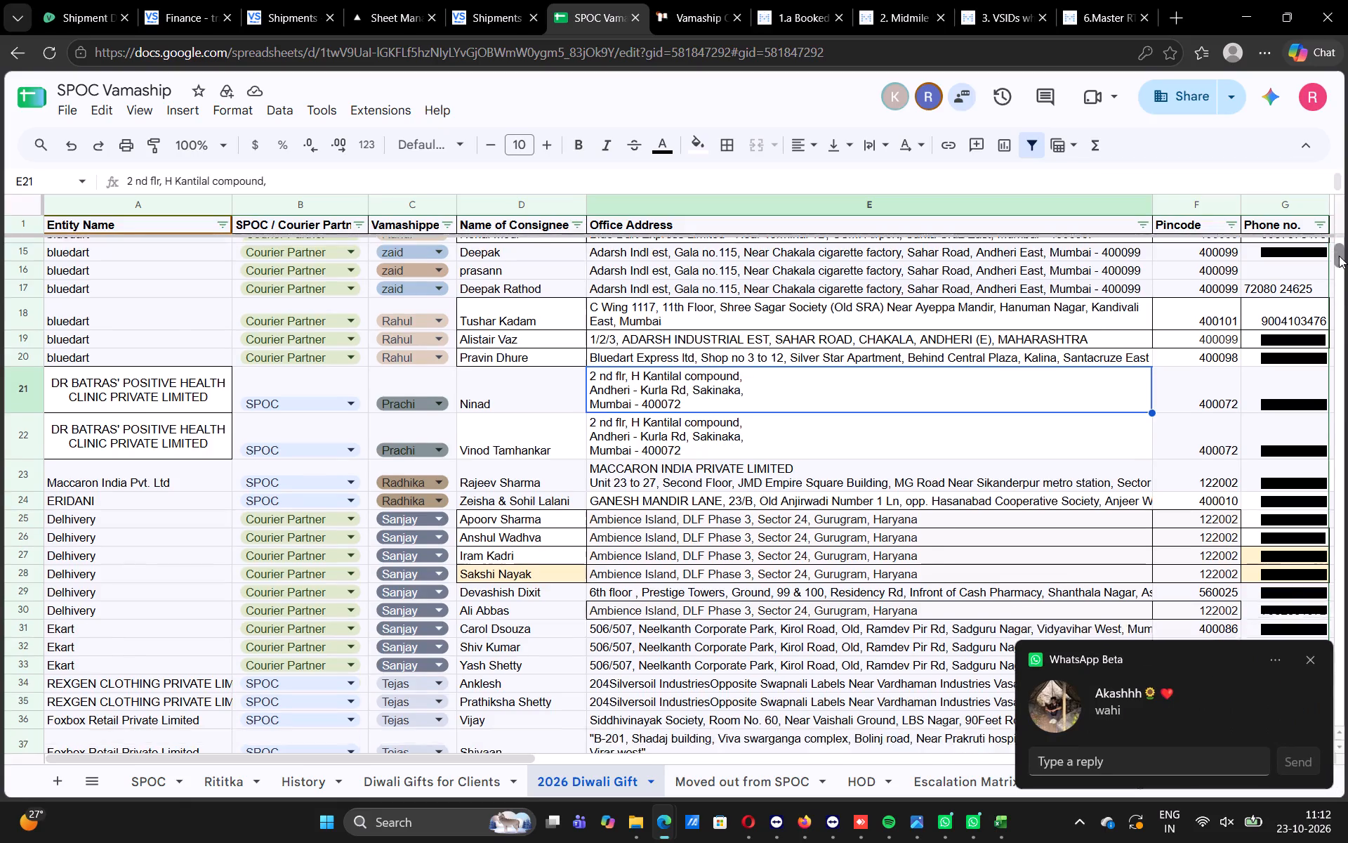
{"action": "left_click_drag", "start_coordinate": [1339, 256], "coordinate": [1333, 267]}
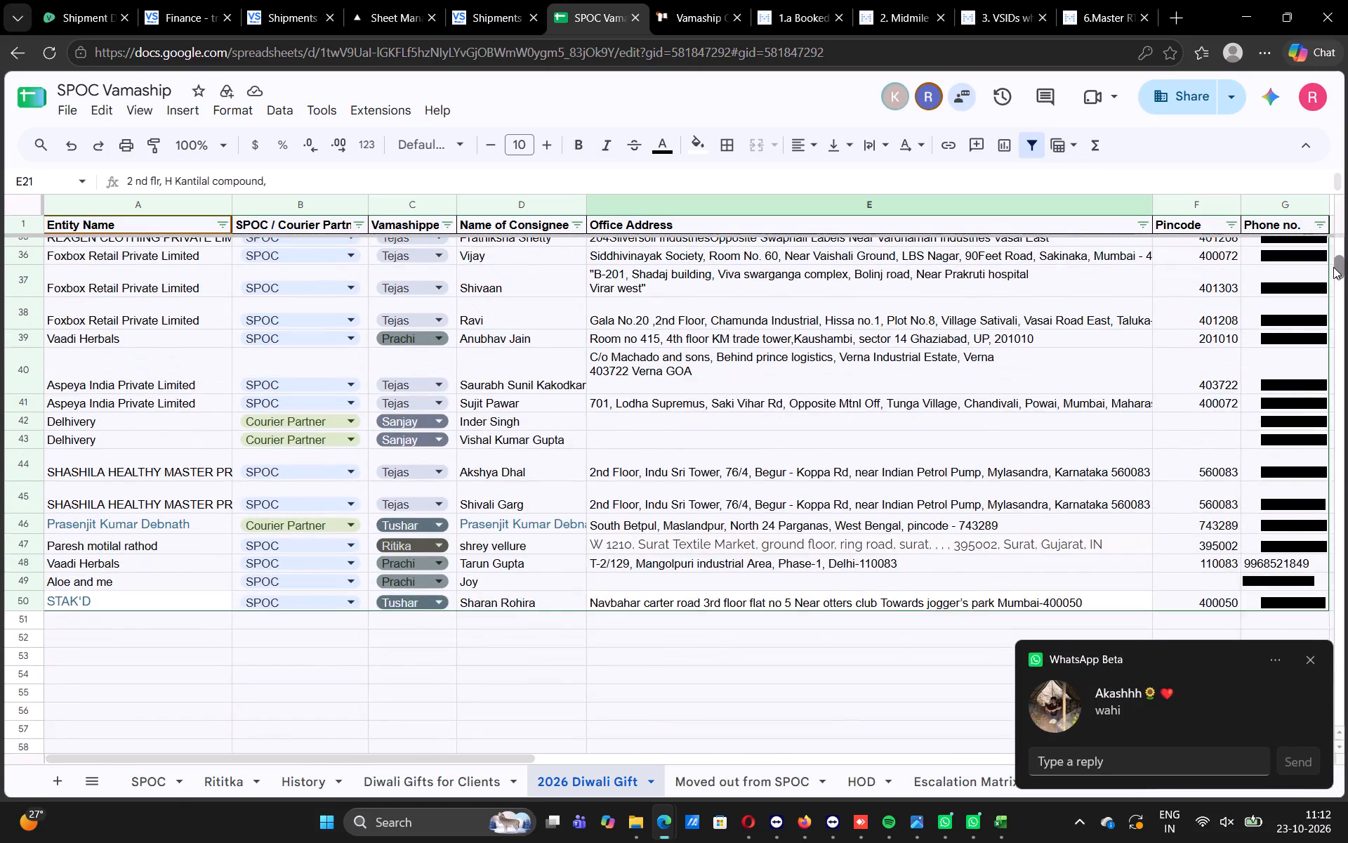
{"action": "left_click_drag", "start_coordinate": [1333, 267], "coordinate": [1333, 268]}
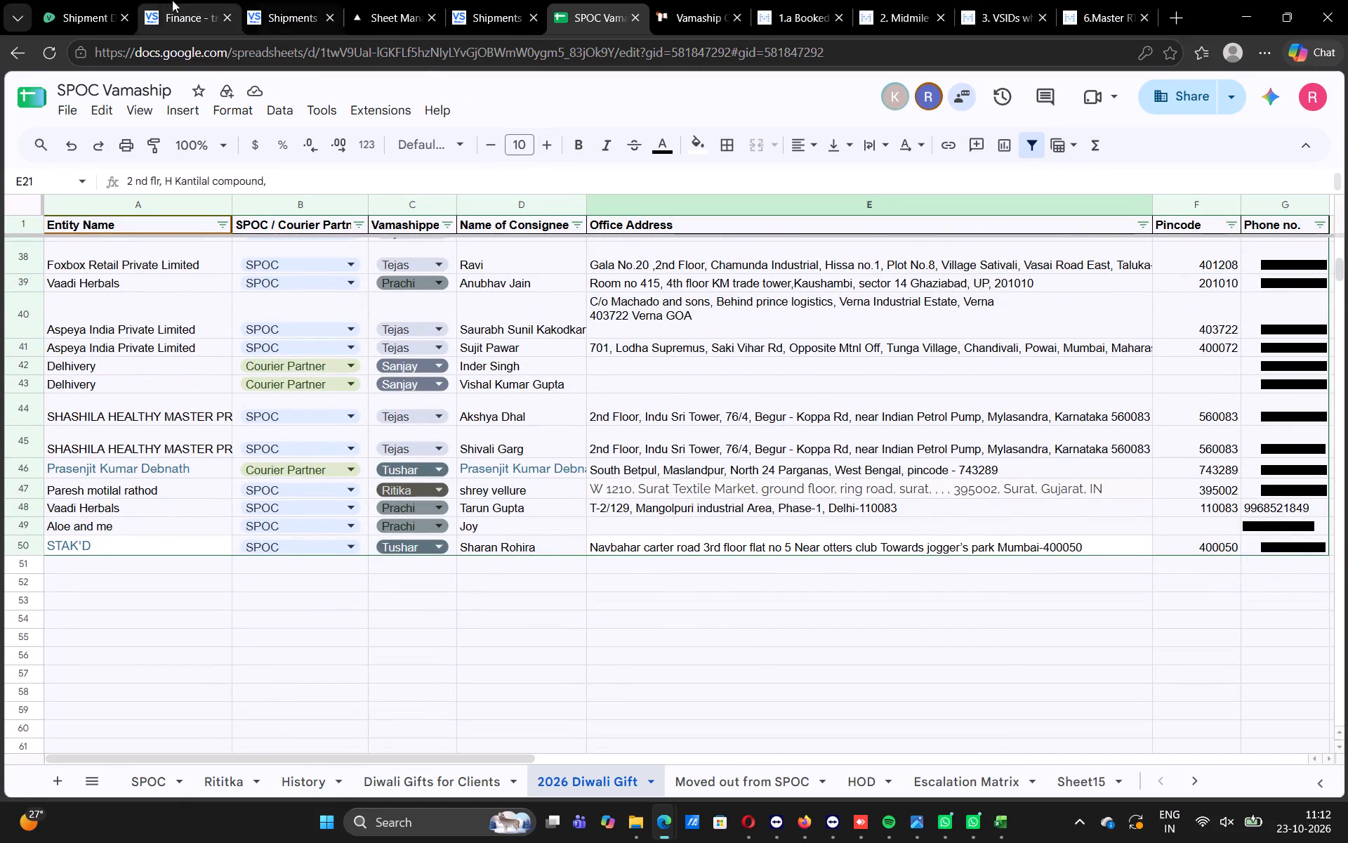
Switch to the Vamaship ERP and open the list of all shipments.
{"action": "left_click", "coordinate": [77, 6]}
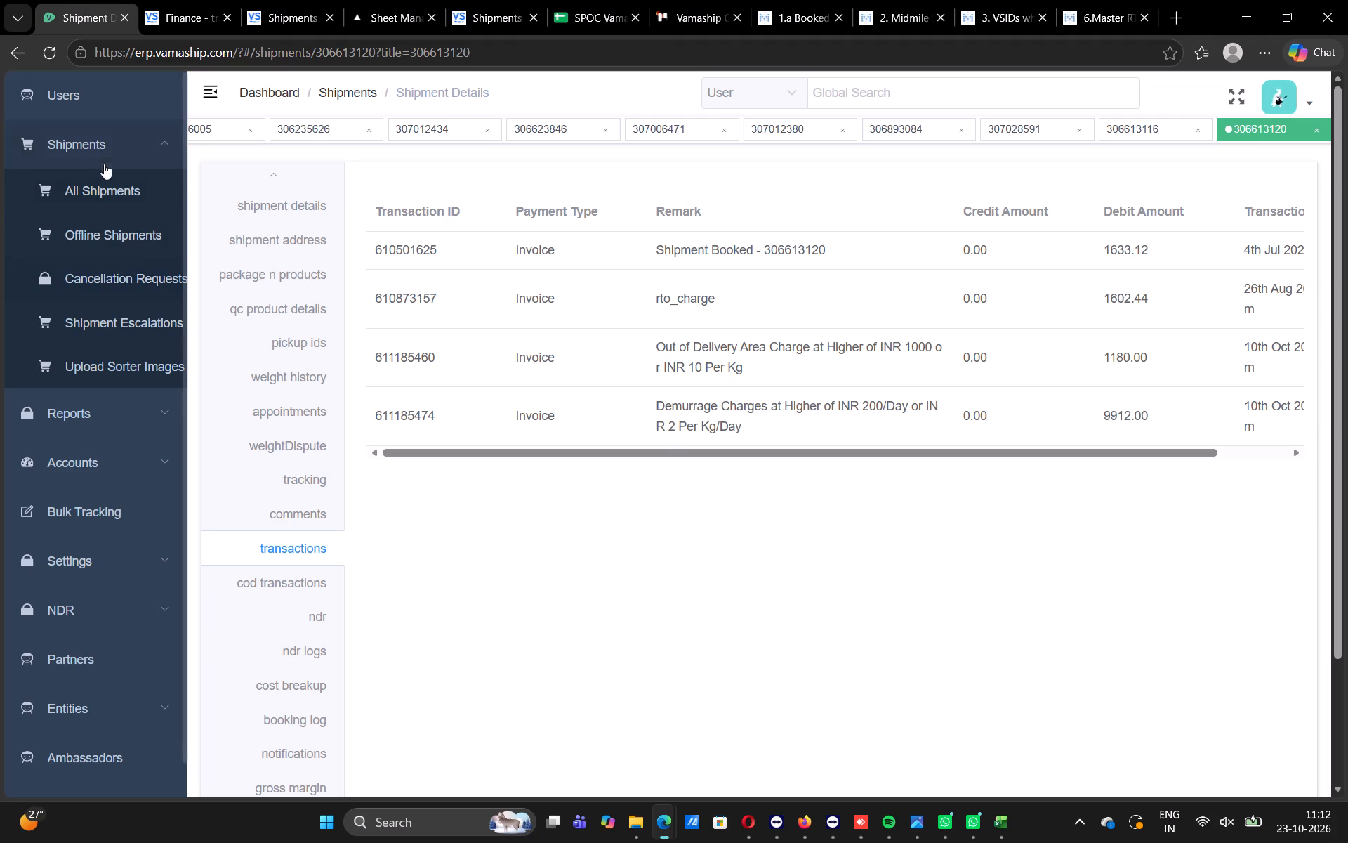
{"action": "left_click", "coordinate": [100, 195]}
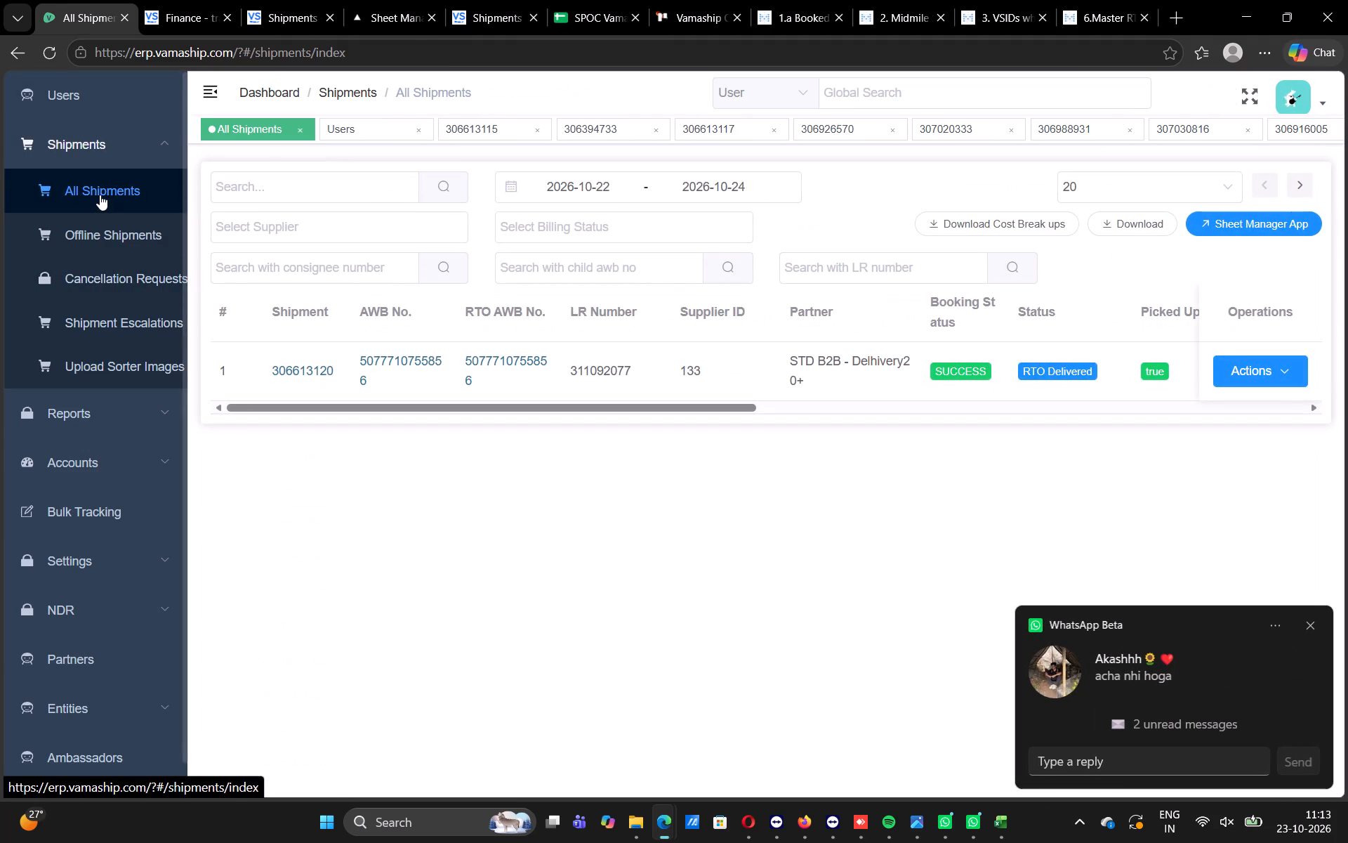
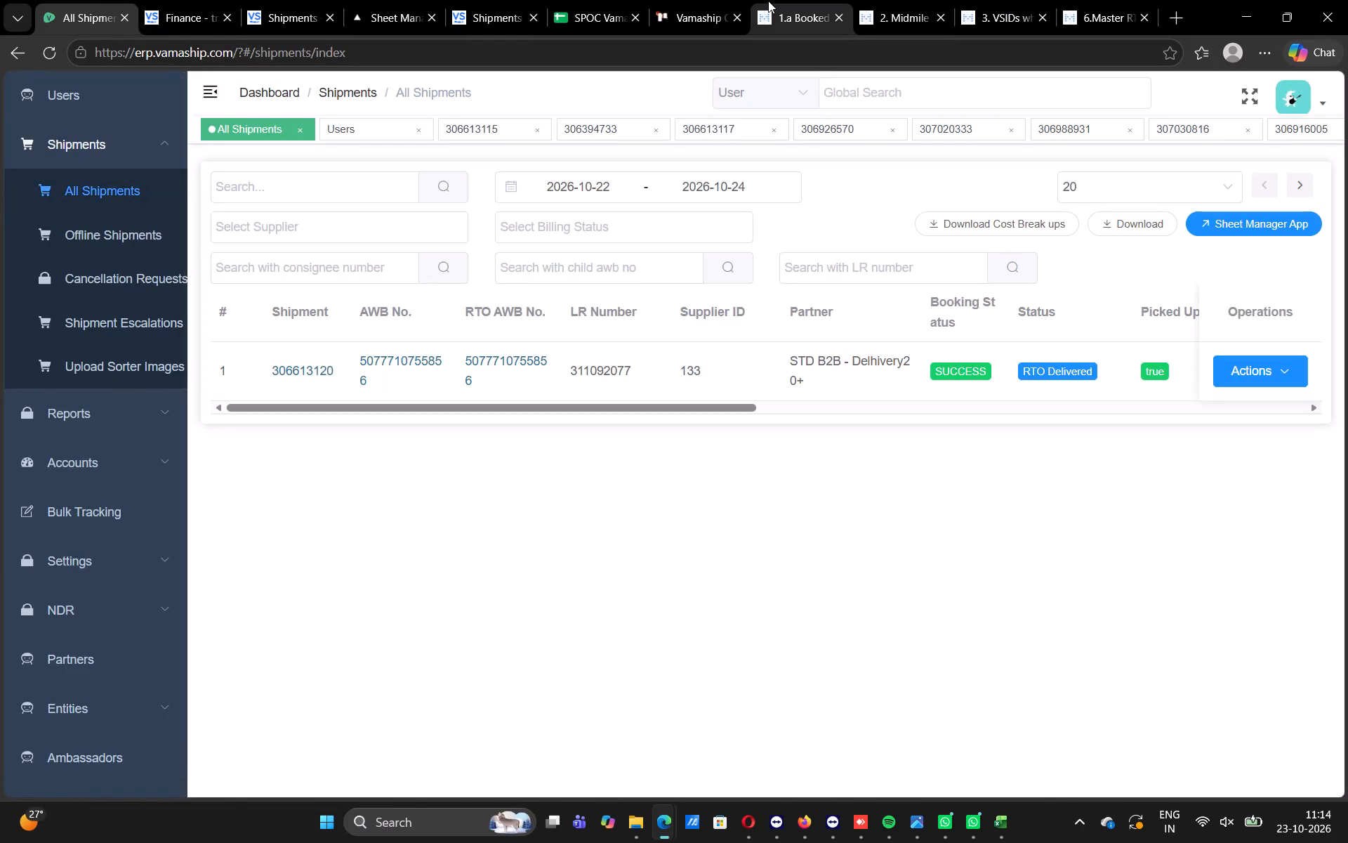
Switch to the Metabase report 1.a Booked VS Picked up VSIDS and rerun it for shipment date 20 Oct 2026.
{"action": "left_click", "coordinate": [768, 1]}
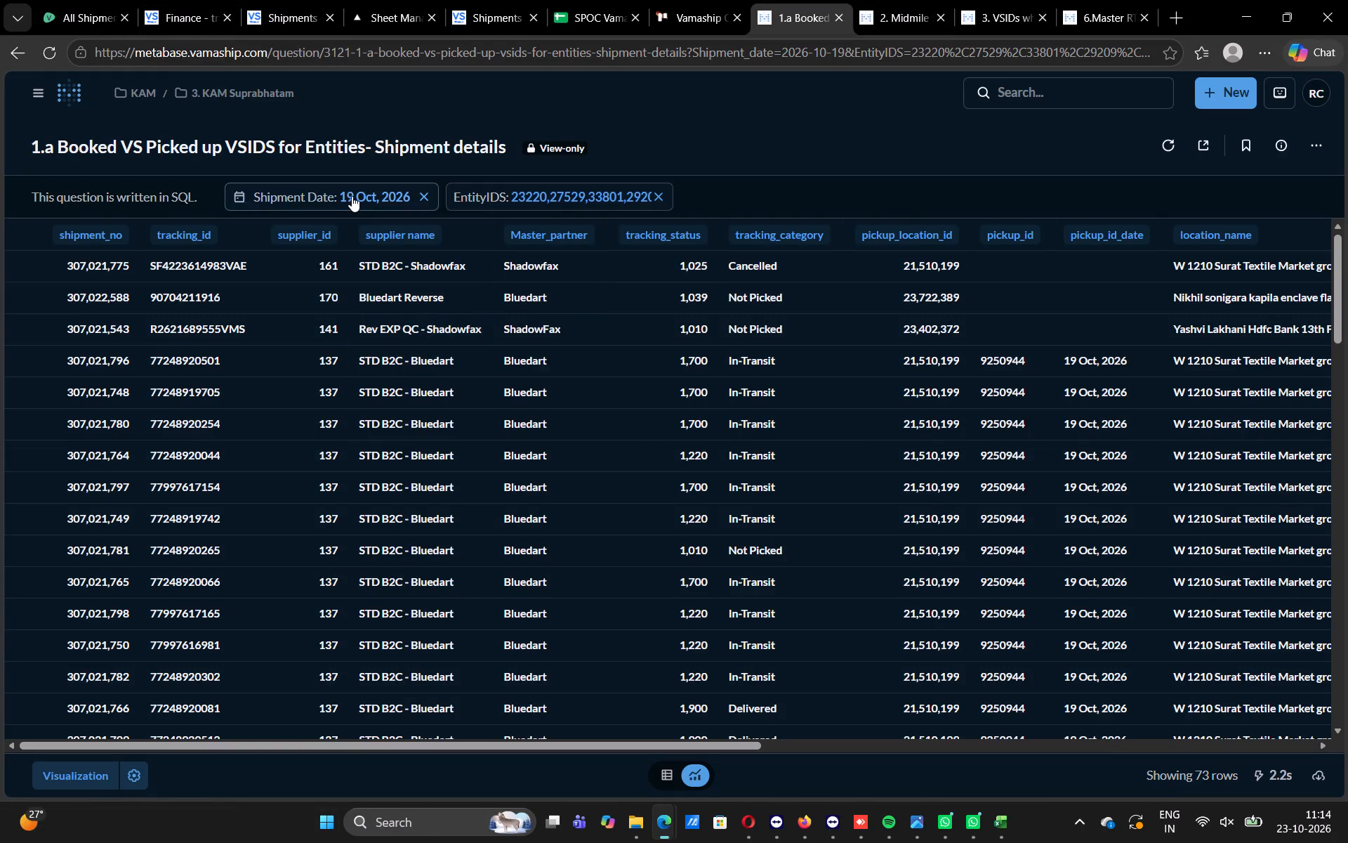
{"action": "left_click", "coordinate": [354, 195]}
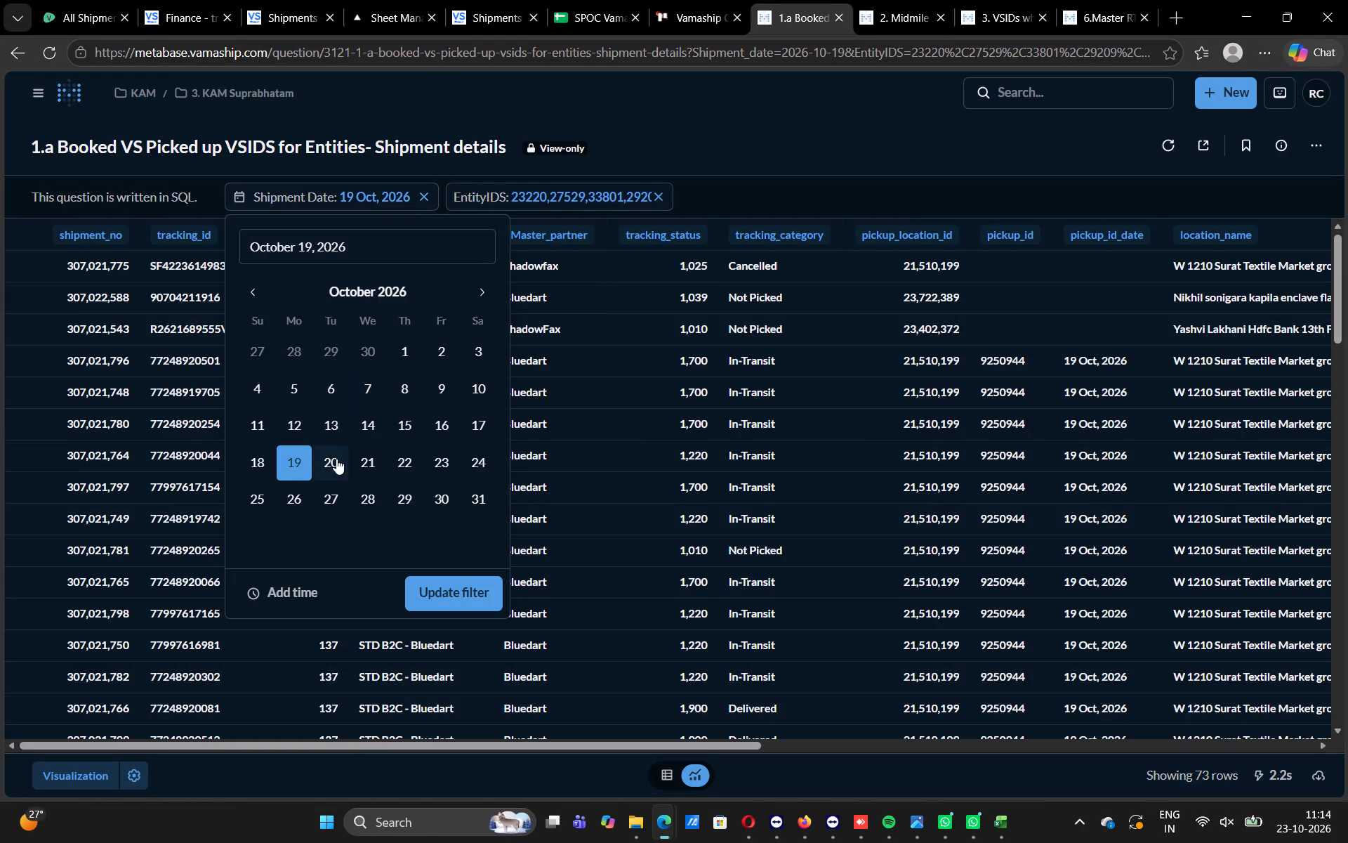
{"action": "left_click", "coordinate": [336, 459]}
{"action": "left_click", "coordinate": [459, 592]}
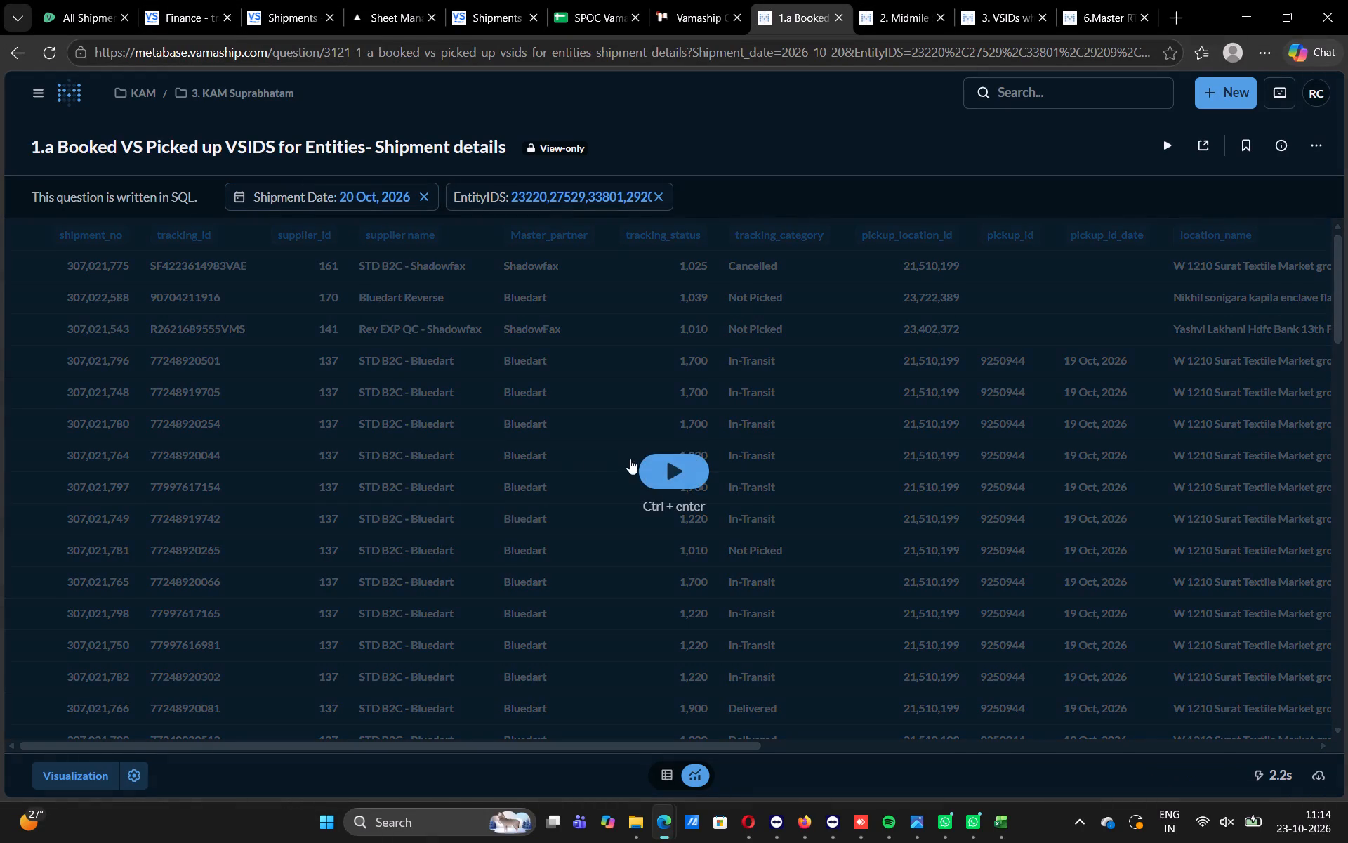
{"action": "left_click", "coordinate": [663, 469]}
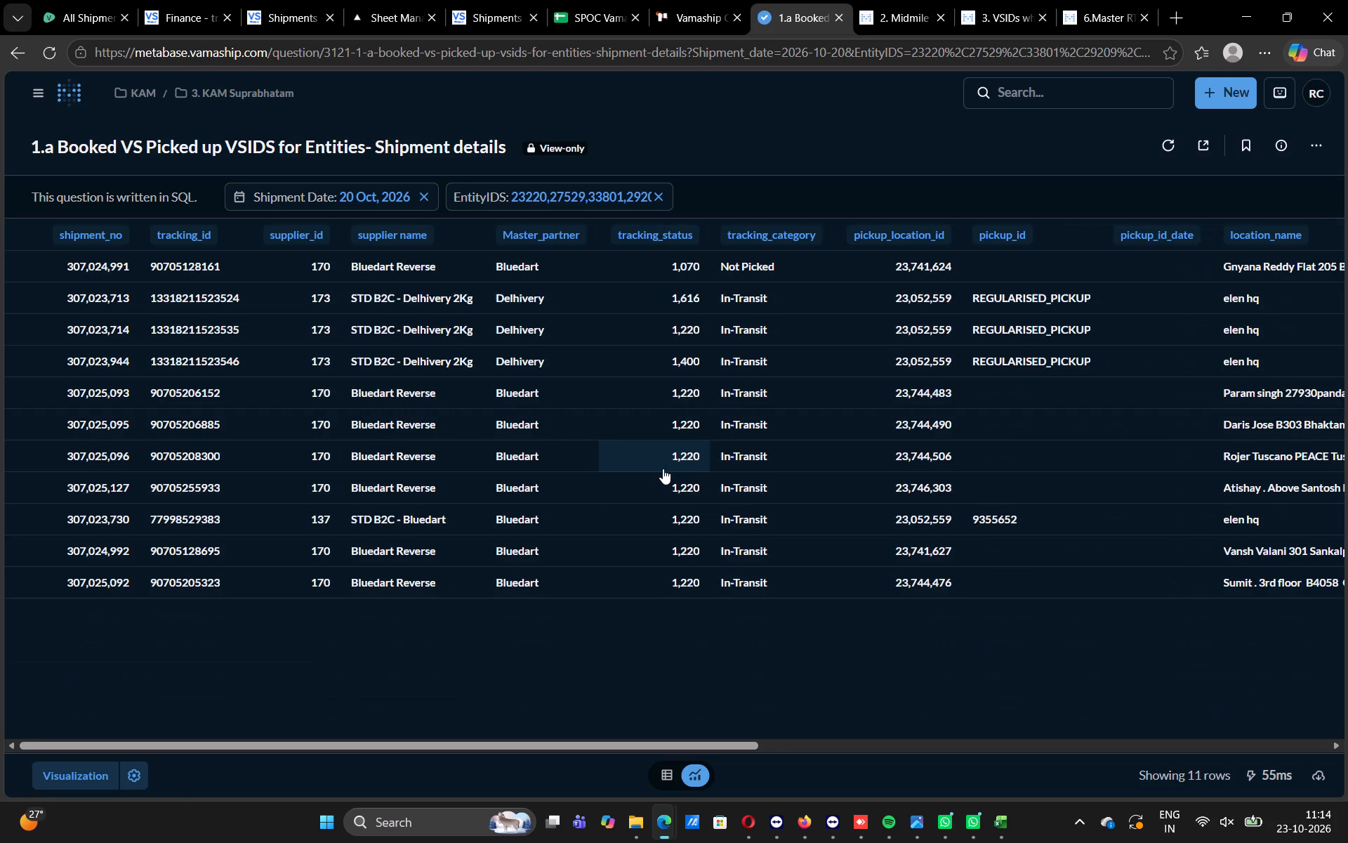
Set the report's Shipment Date filter to 19 Oct 2026 and rerun it.
{"action": "left_click", "coordinate": [374, 196]}
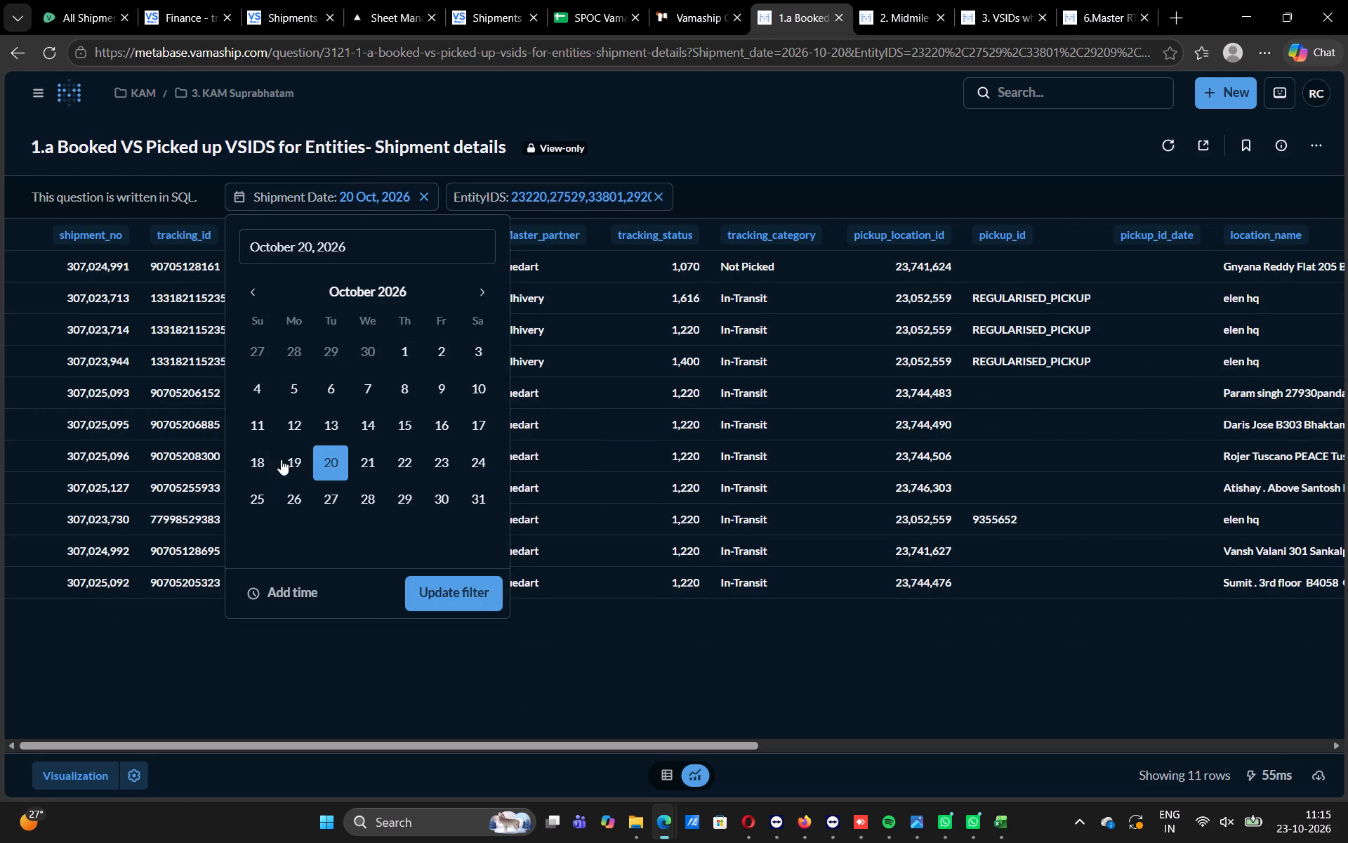
{"action": "left_click", "coordinate": [289, 458]}
{"action": "left_click", "coordinate": [440, 586]}
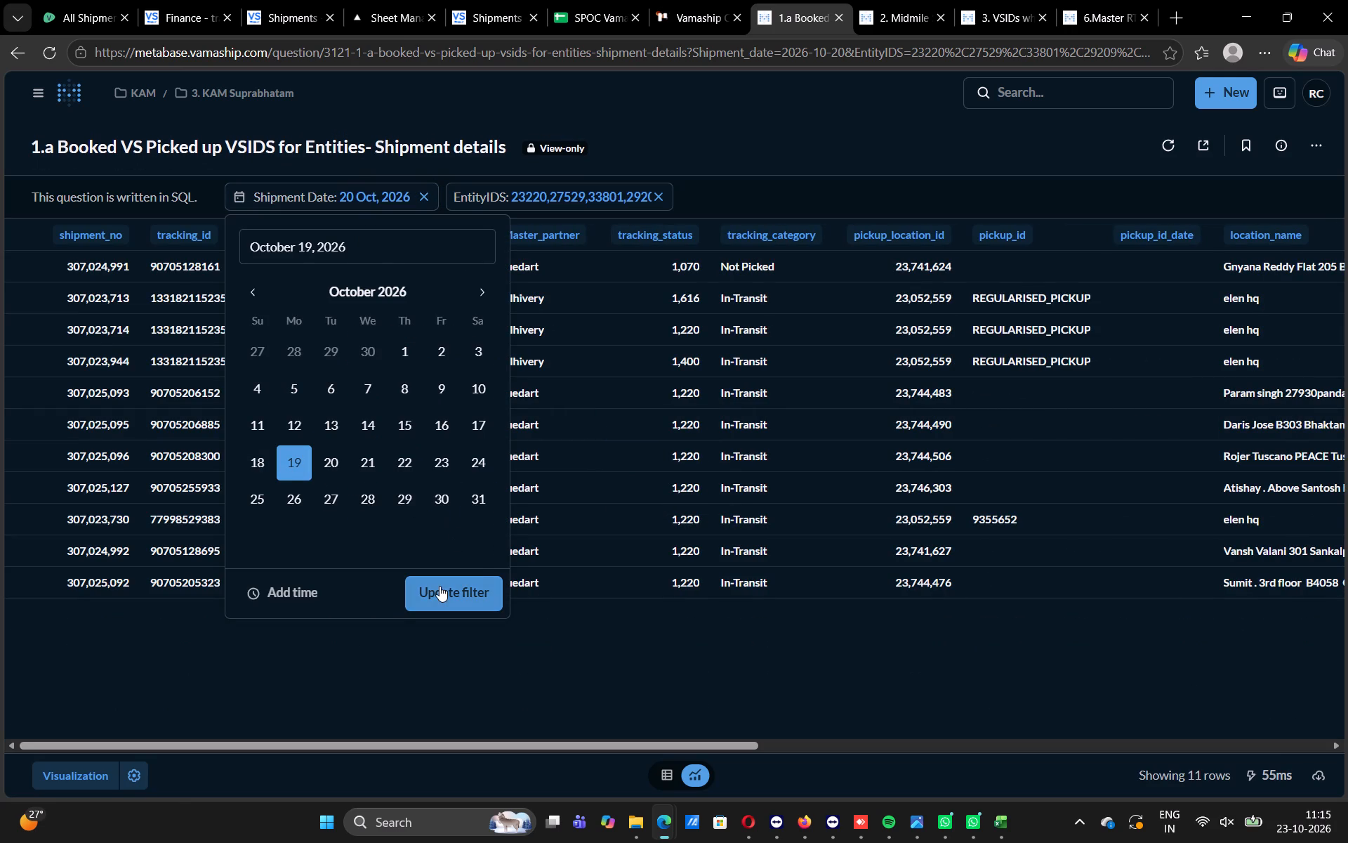
{"action": "left_click", "coordinate": [682, 465]}
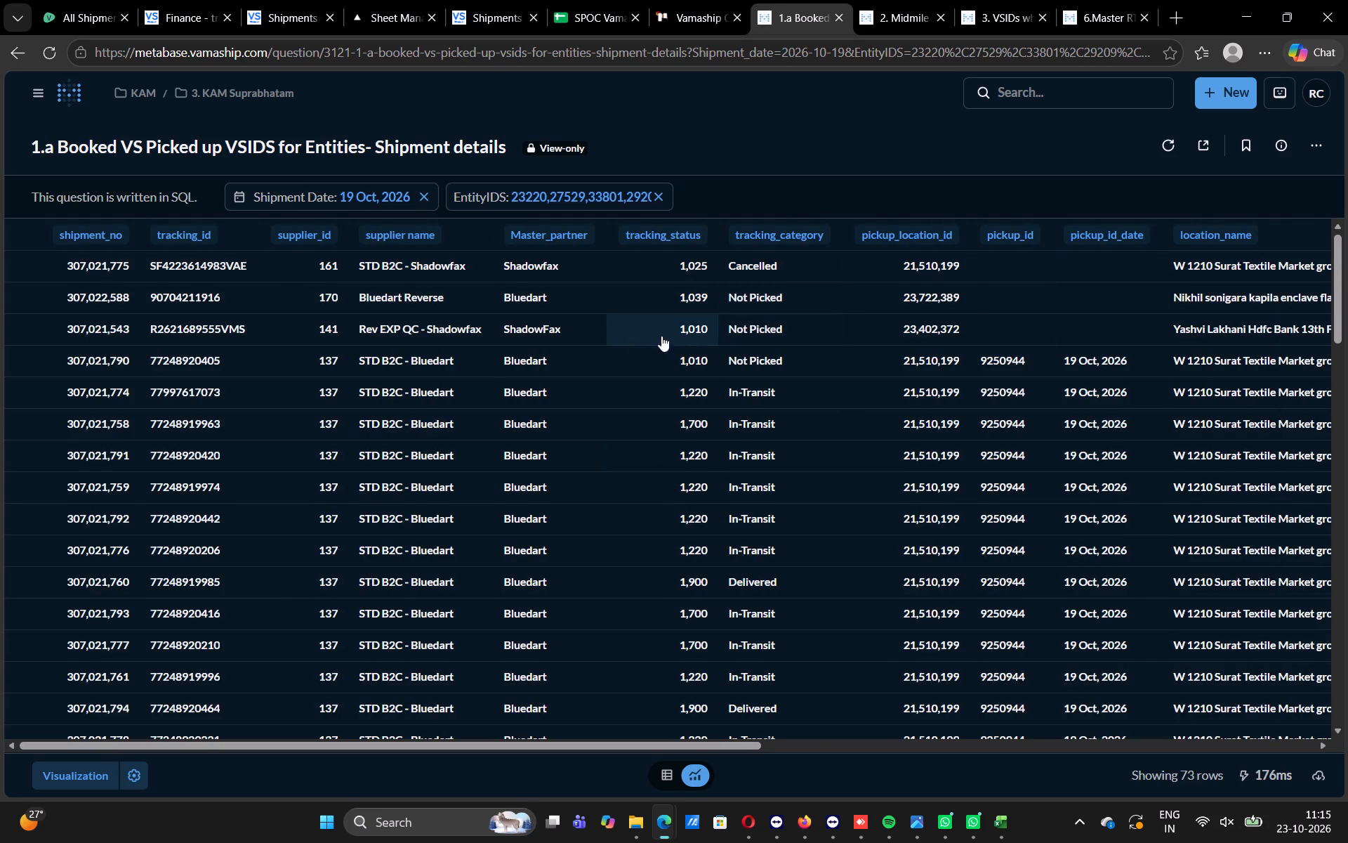
{"action": "left_click", "coordinate": [176, 356]}
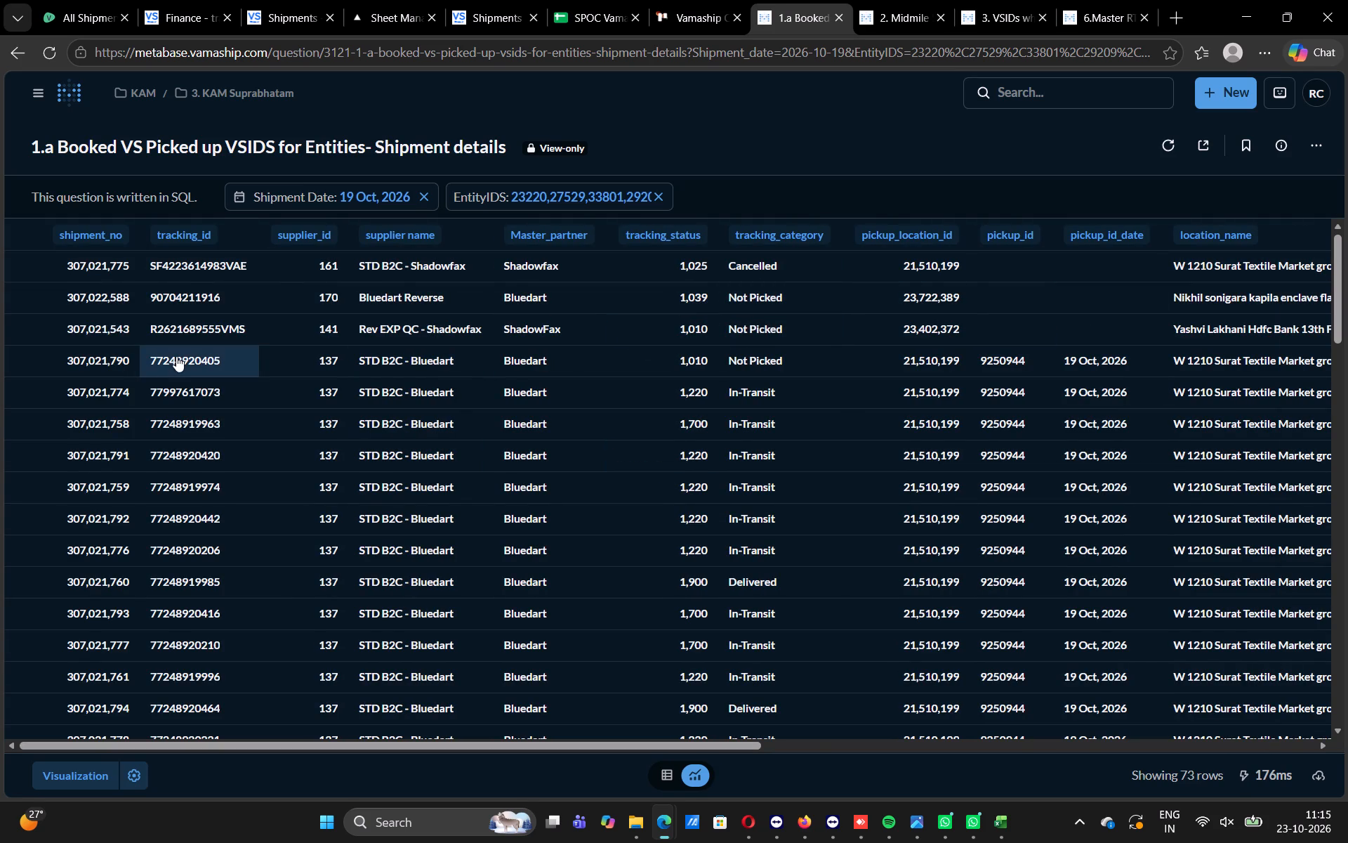
{"action": "key", "text": "ctrl+c"}
{"action": "left_click", "coordinate": [100, 1]}
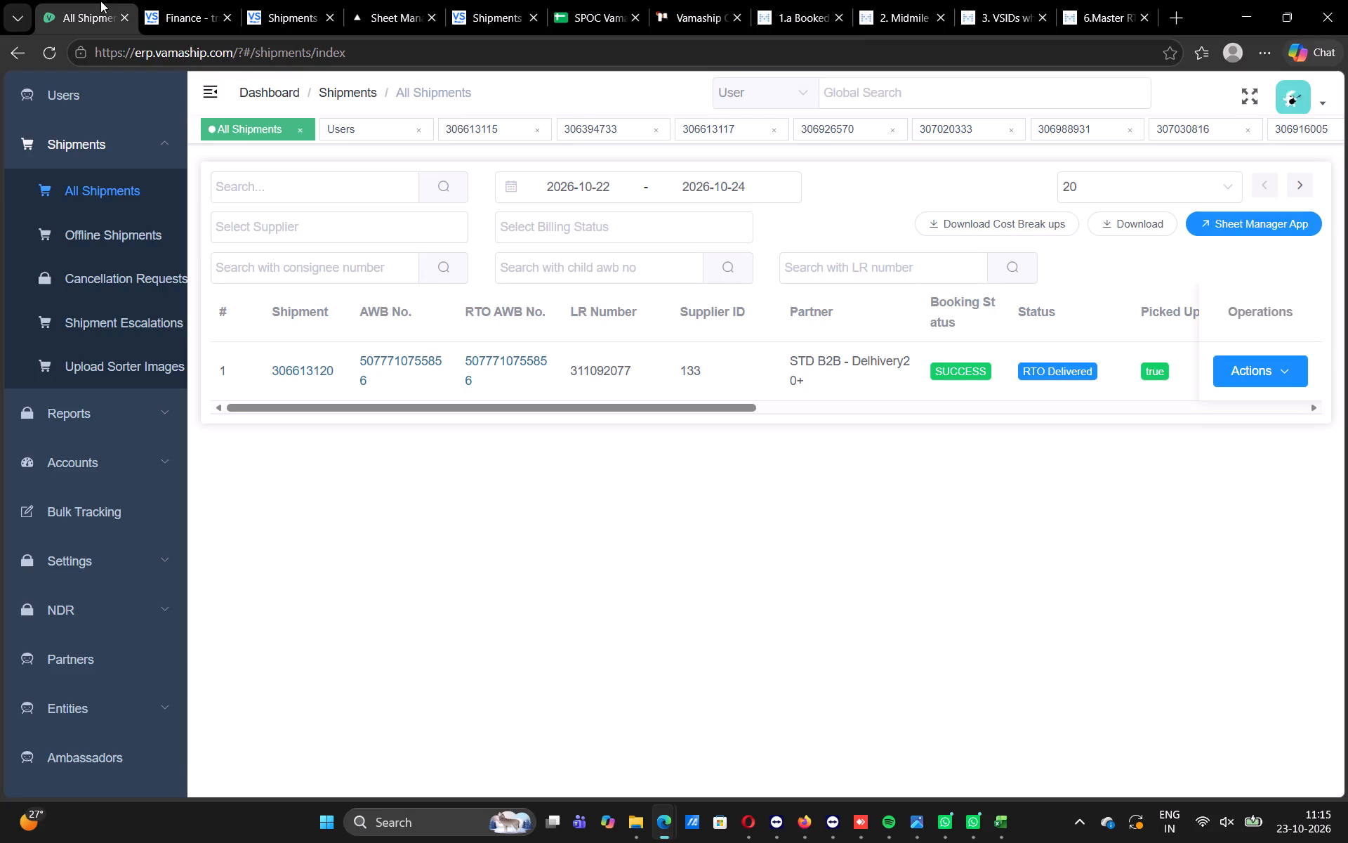
{"action": "left_click", "coordinate": [257, 181]}
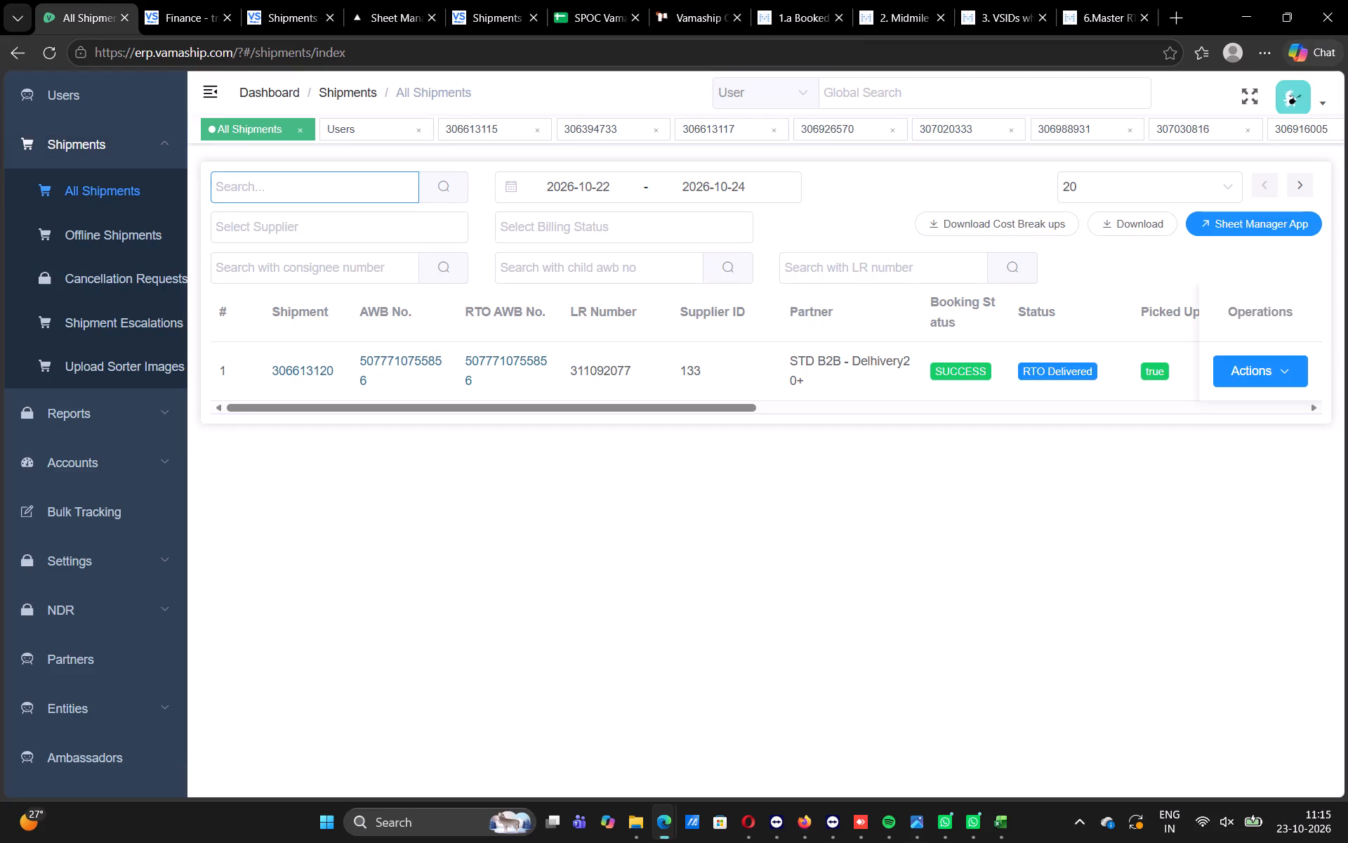
{"action": "key", "text": "ctrl+v"}
{"action": "left_click", "coordinate": [291, 374]}
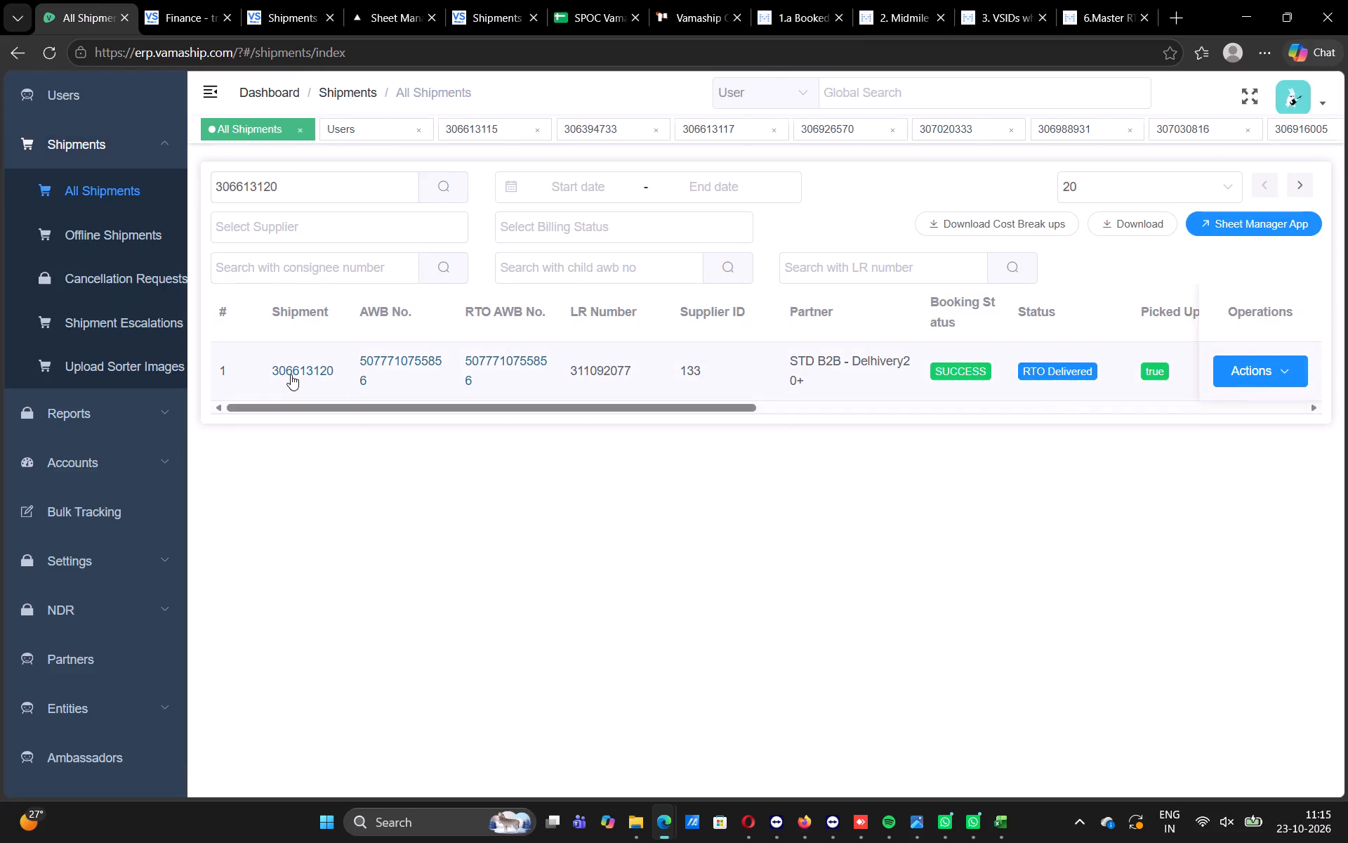
{"action": "left_click", "coordinate": [298, 492]}
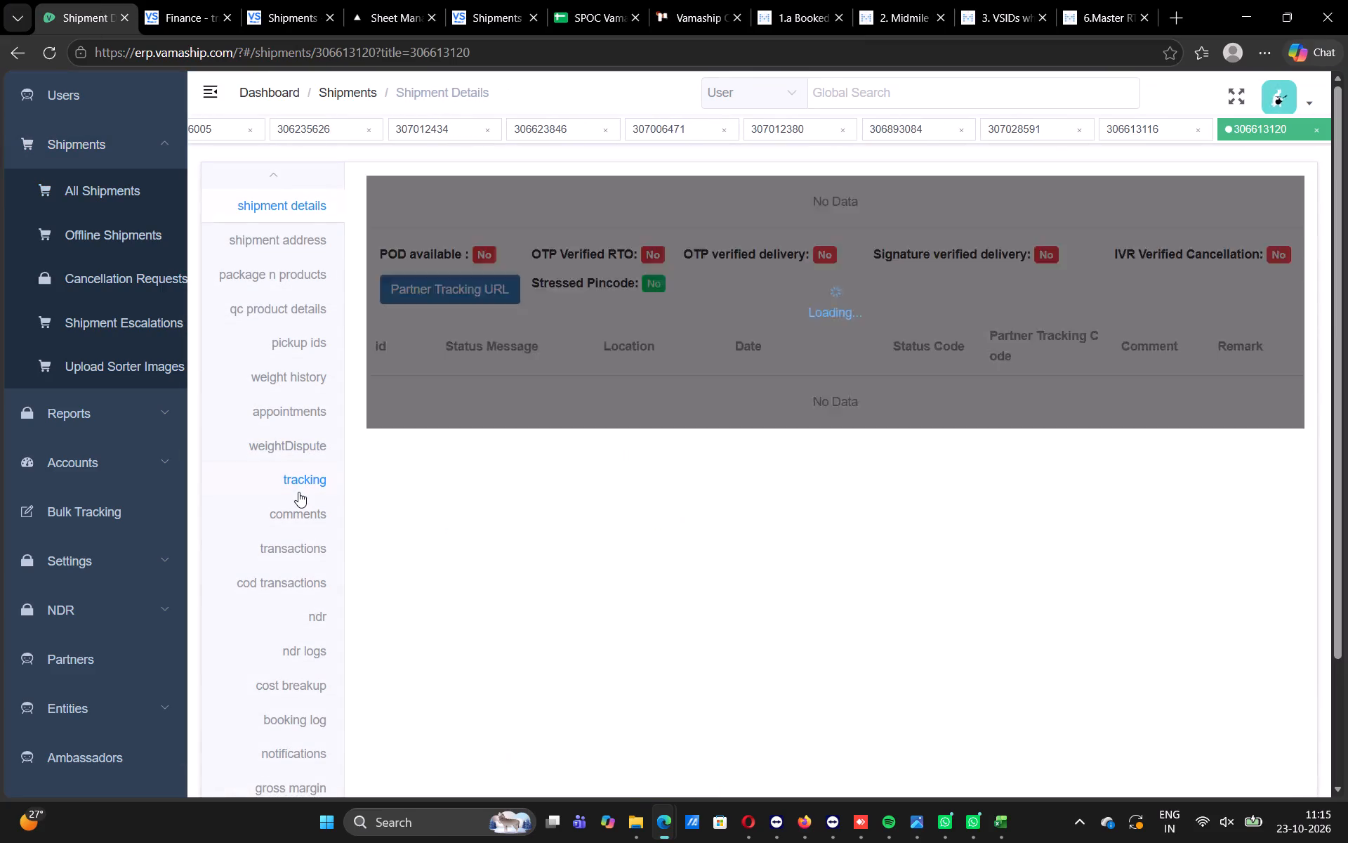
{"action": "left_click", "coordinate": [308, 207]}
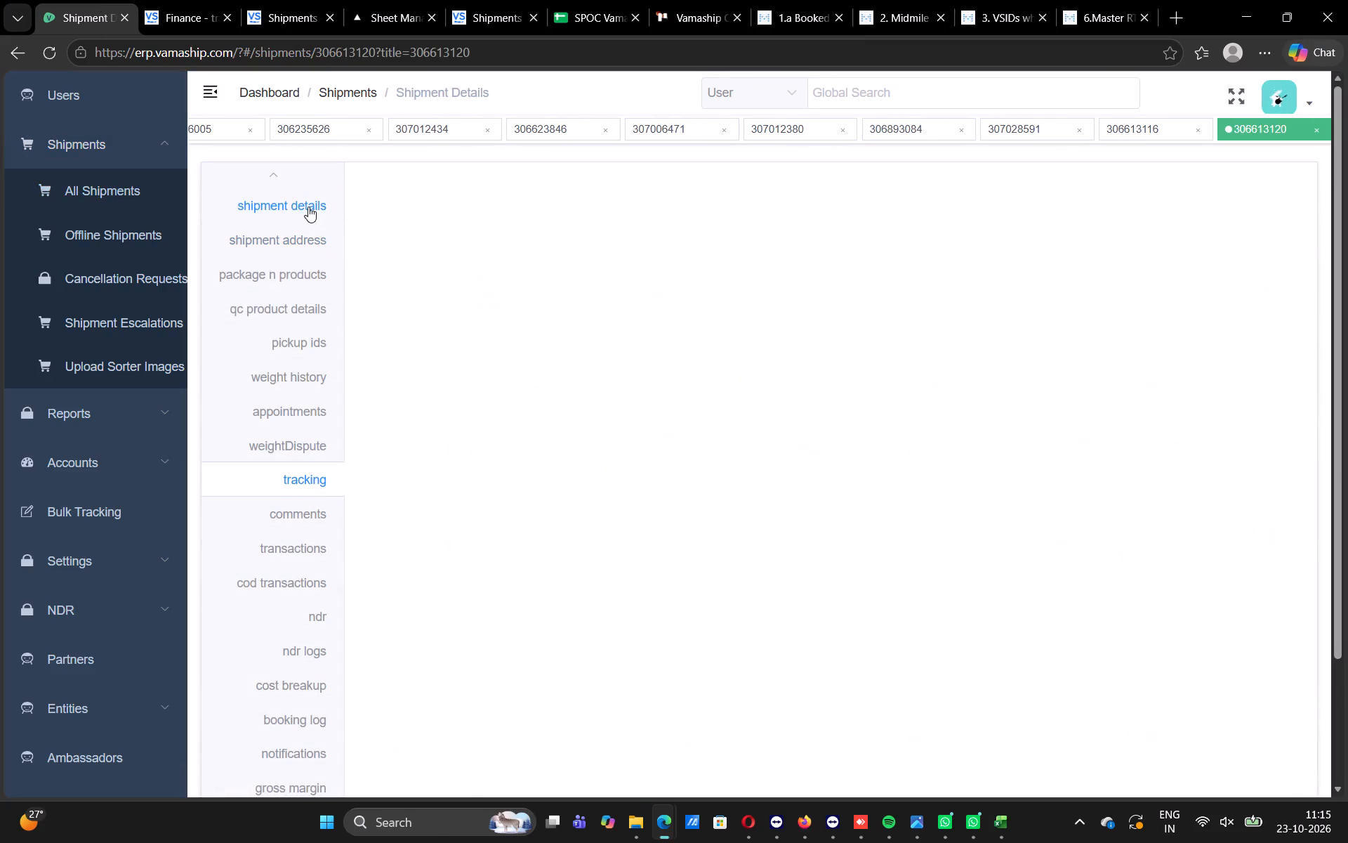
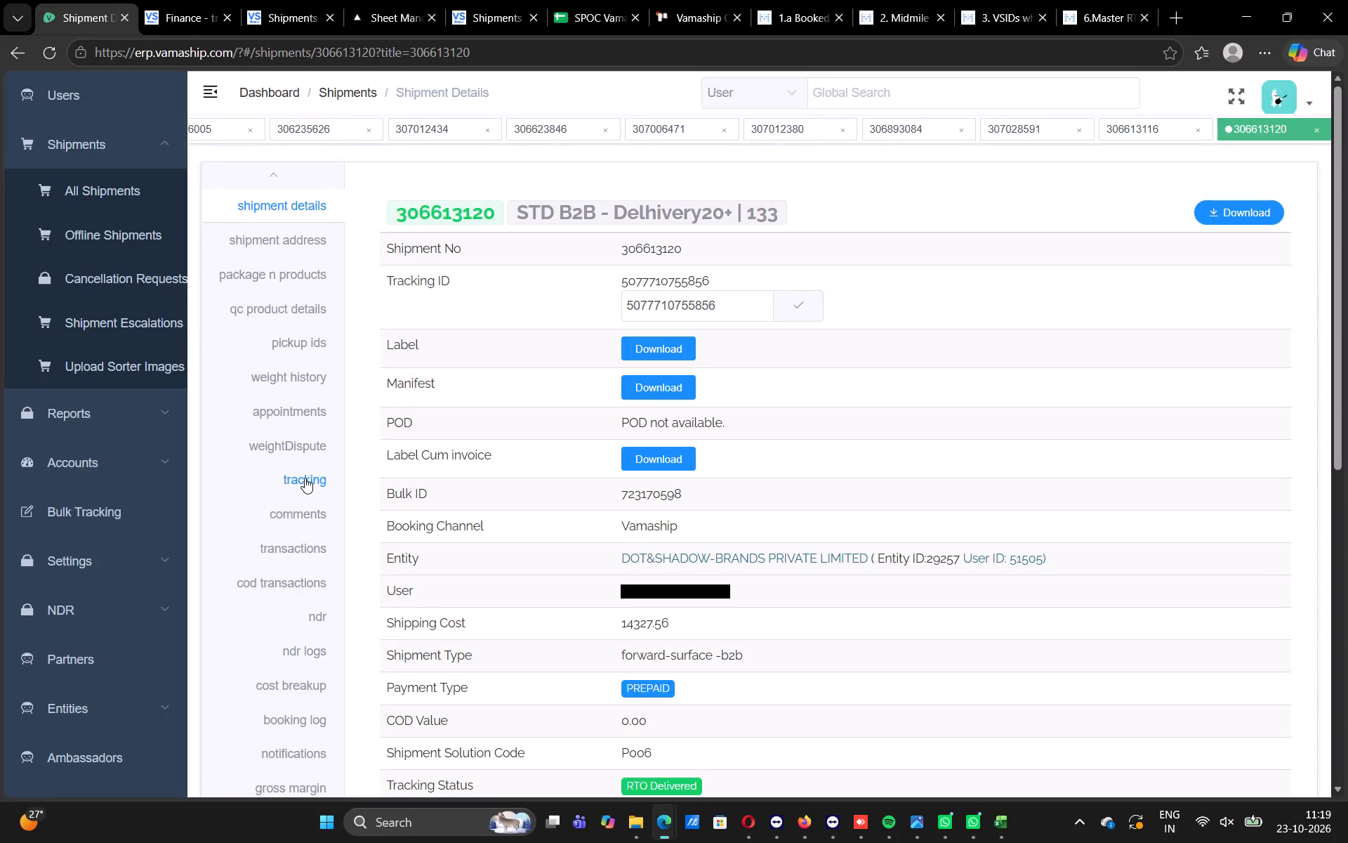
{"action": "left_click", "coordinate": [305, 478]}
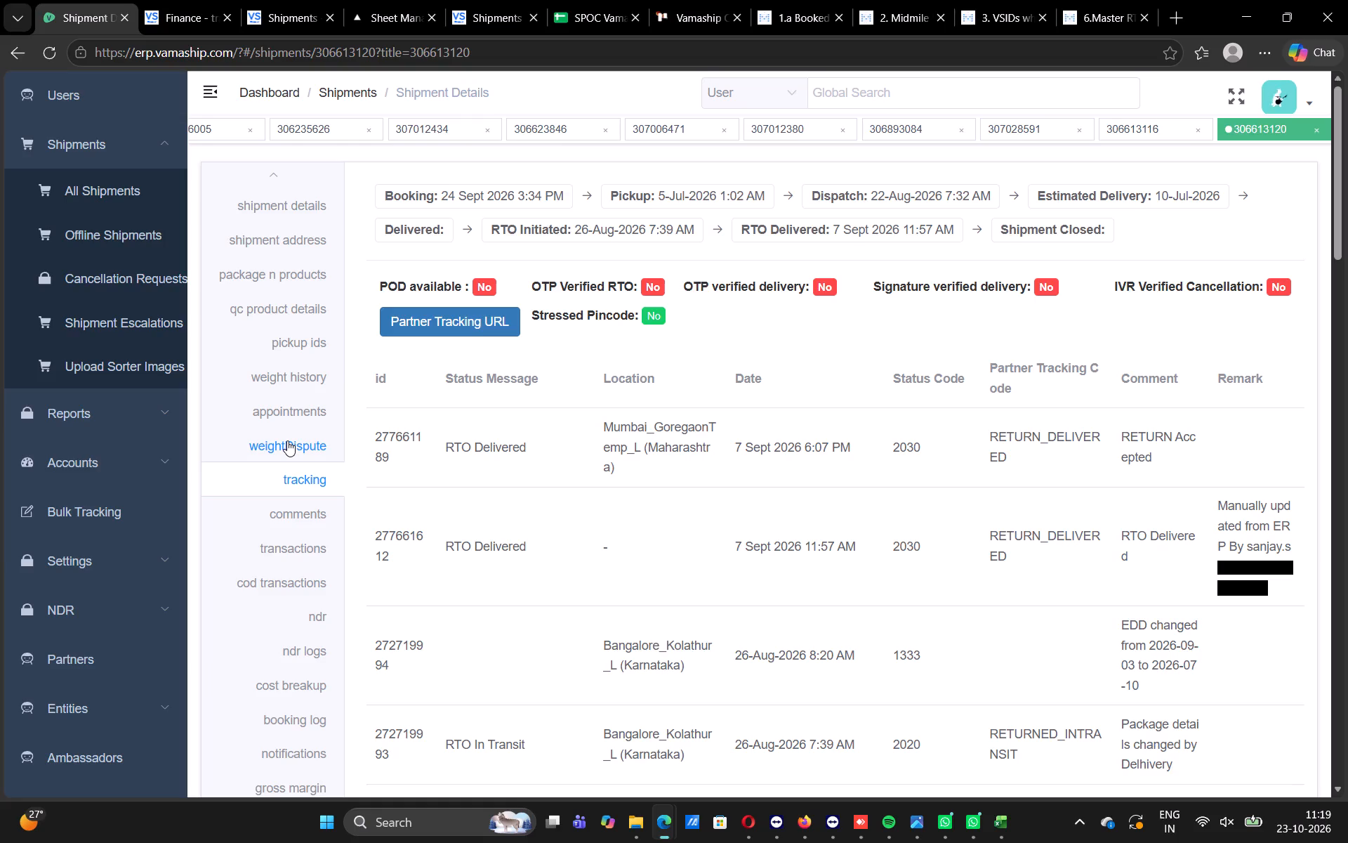
{"action": "left_click", "coordinate": [296, 546]}
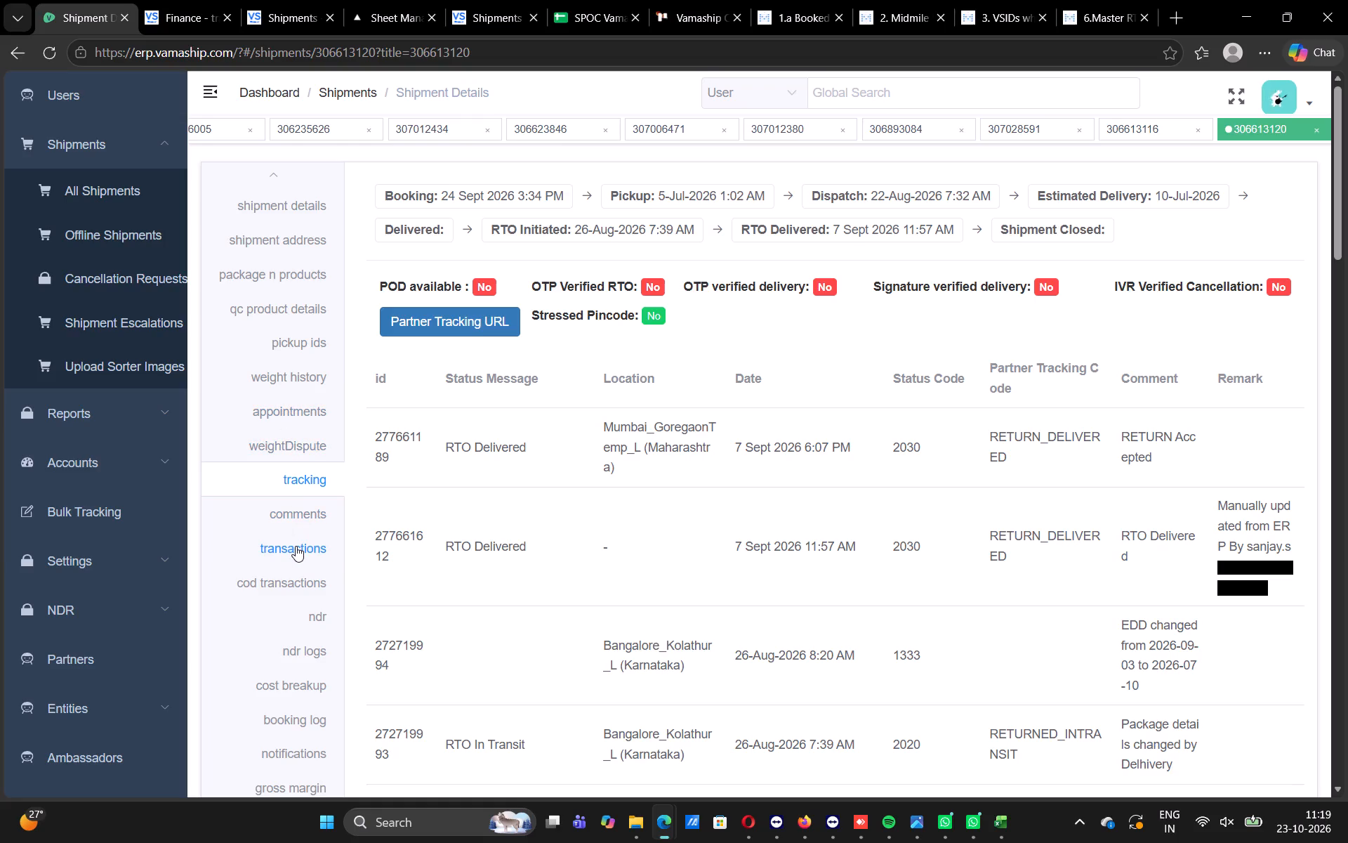
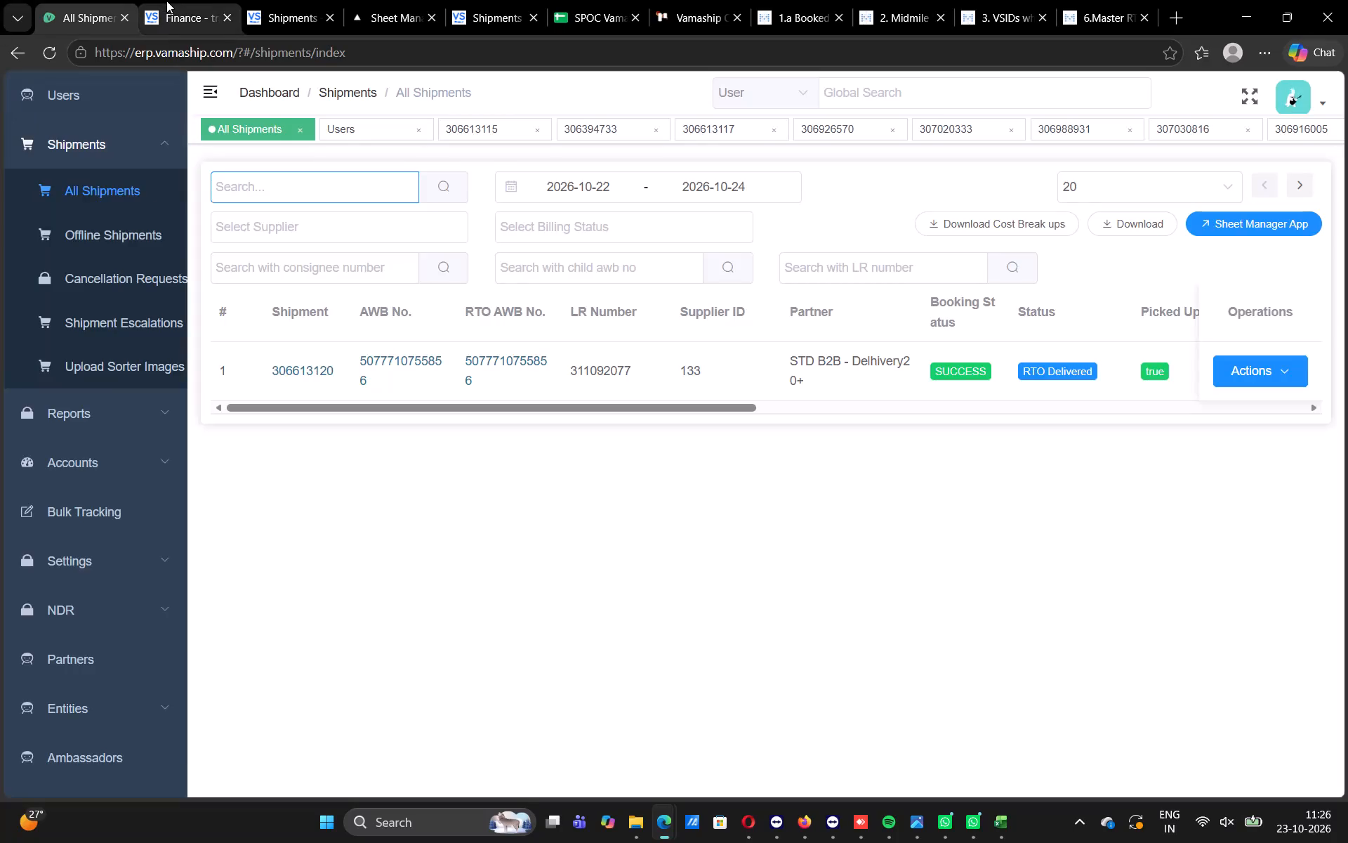
{"action": "left_click", "coordinate": [166, 1]}
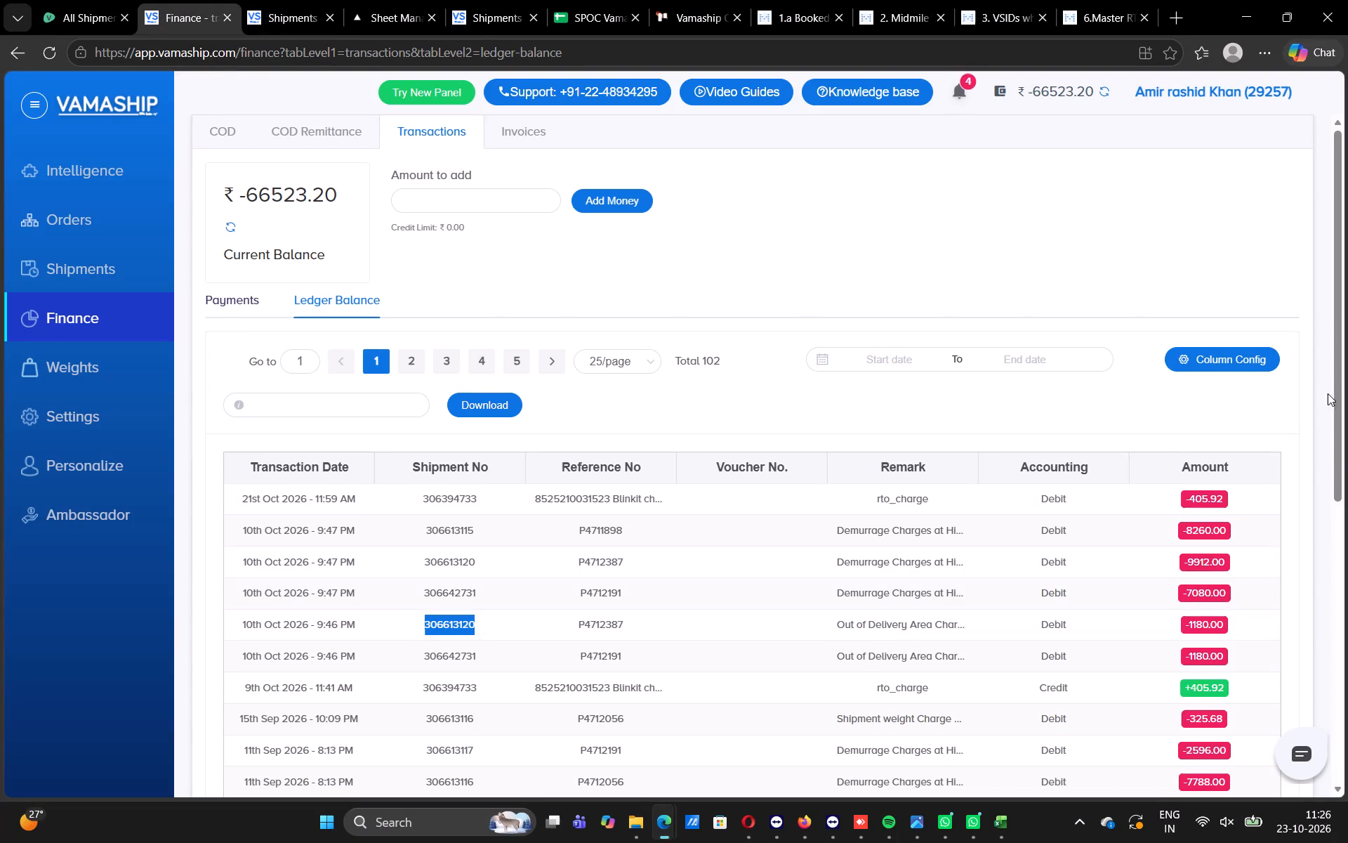
{"action": "left_click_drag", "start_coordinate": [1344, 379], "coordinate": [1333, 653]}
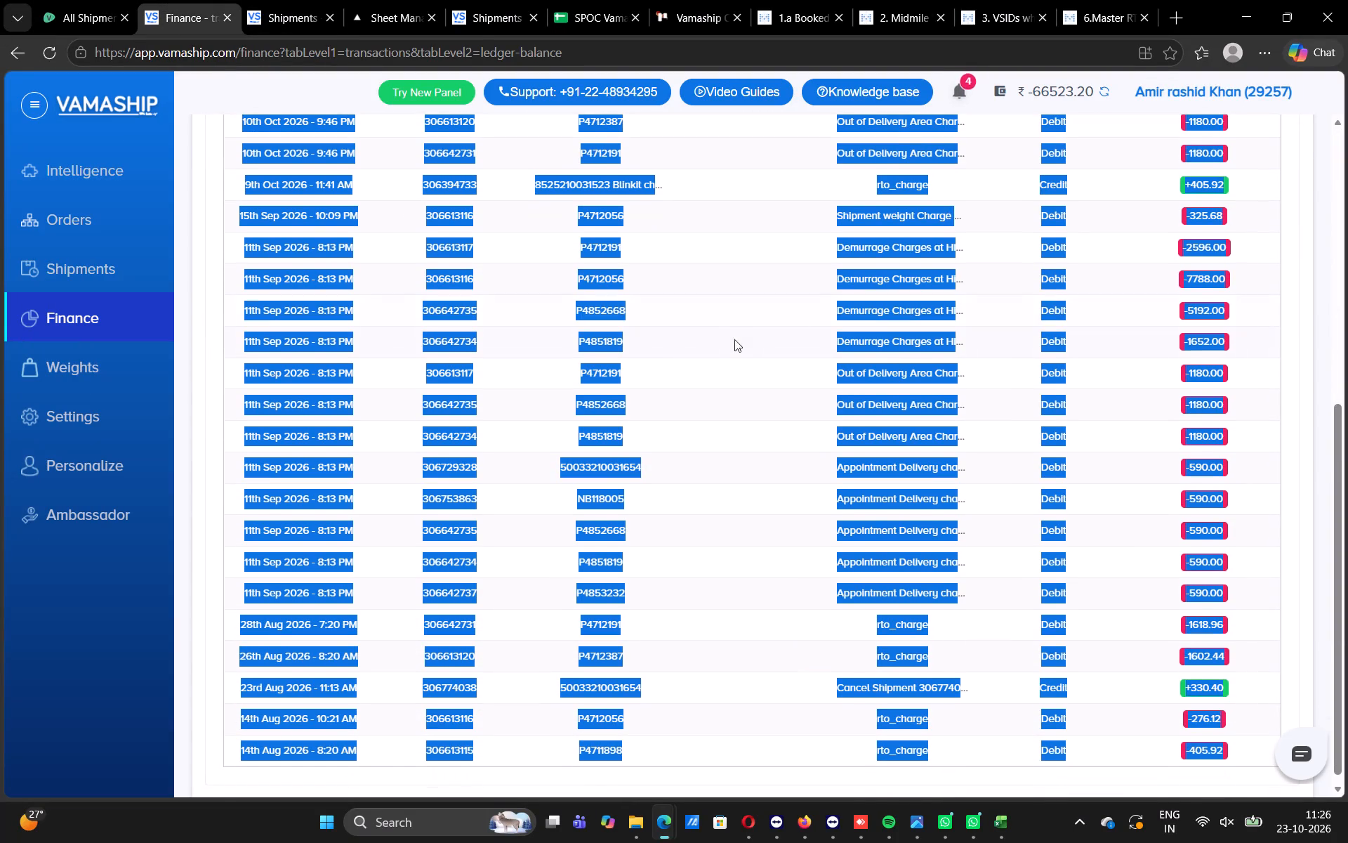
{"action": "left_click", "coordinate": [735, 344]}
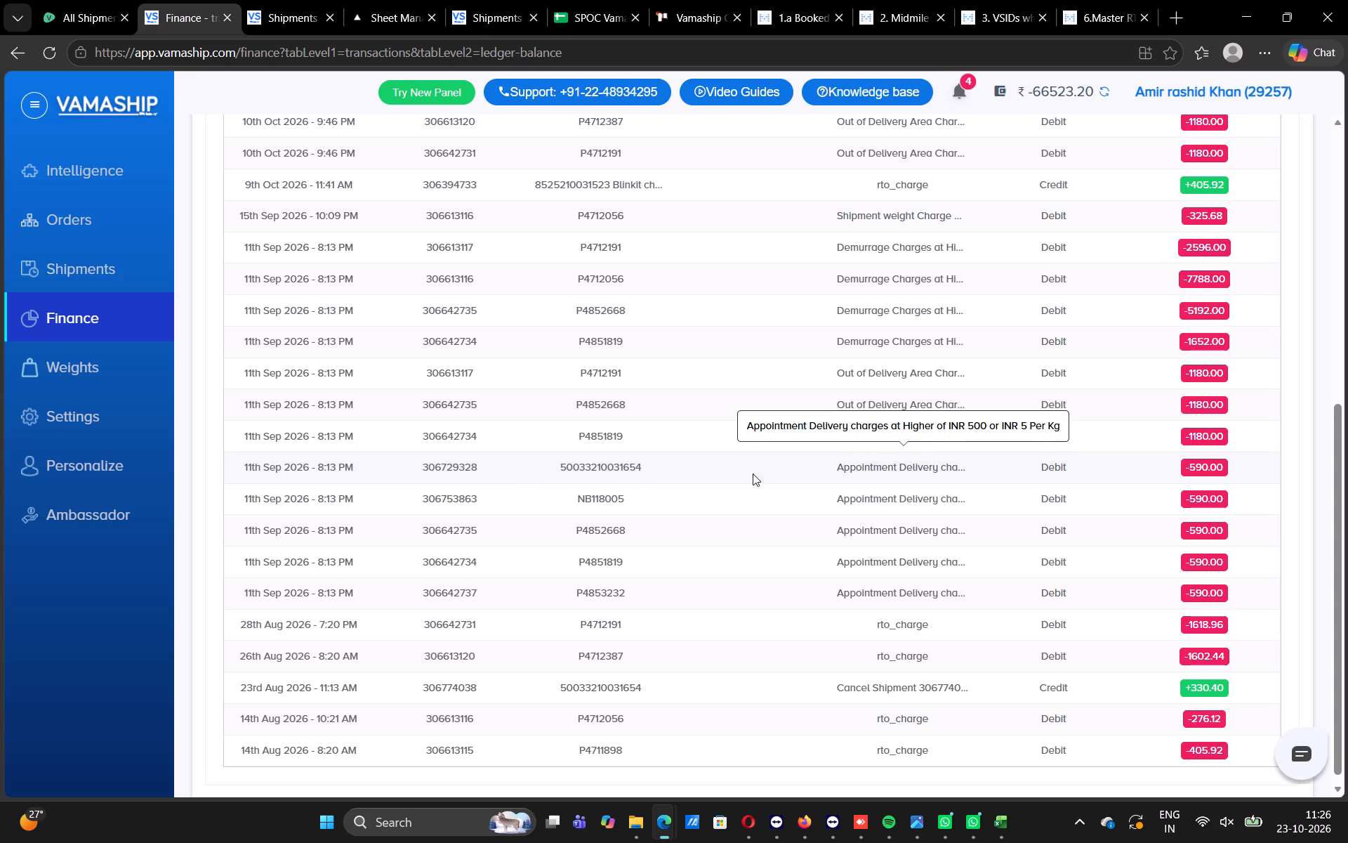
{"action": "left_click_drag", "start_coordinate": [412, 466], "coordinate": [418, 466]}
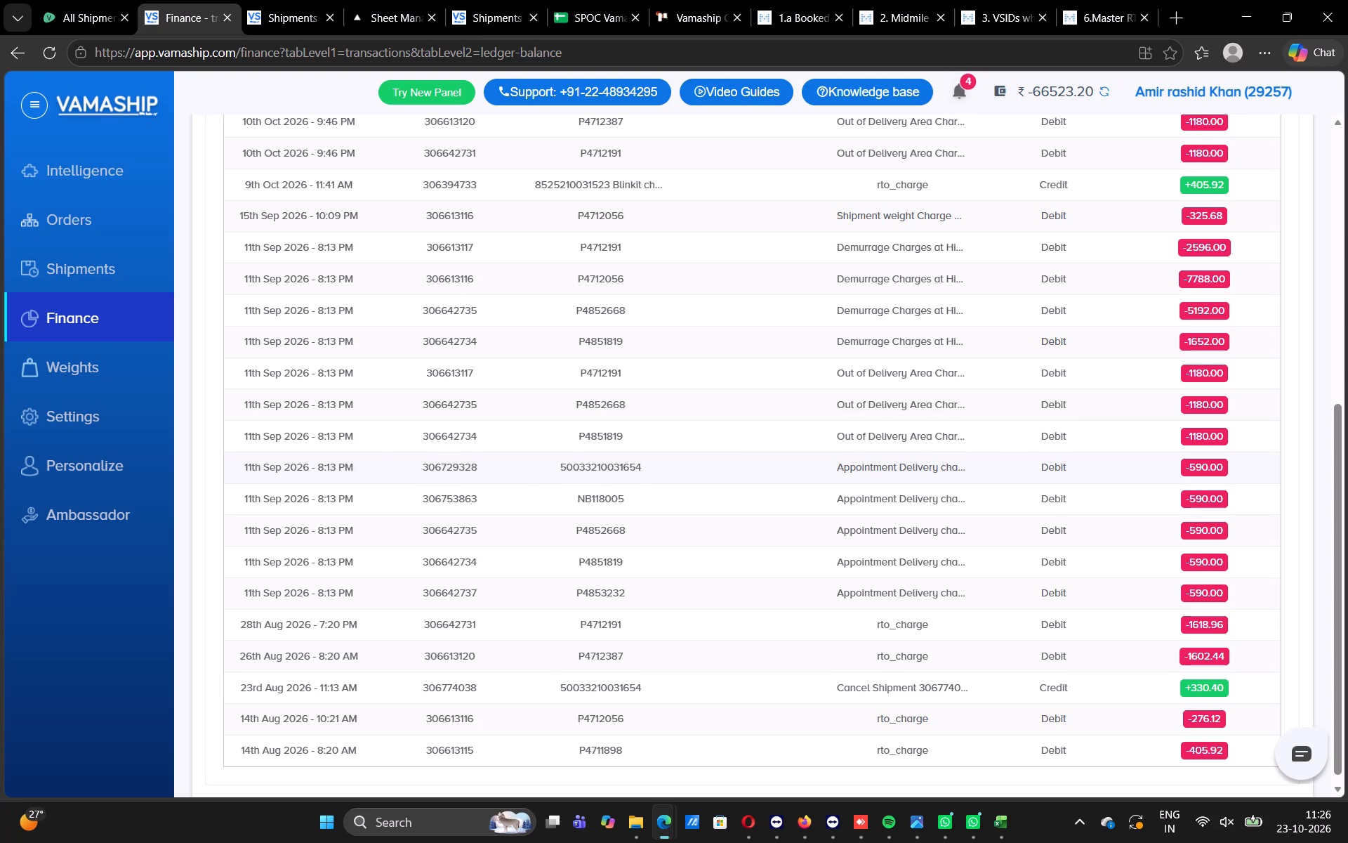
{"action": "left_click_drag", "start_coordinate": [418, 466], "coordinate": [510, 475]}
{"action": "key", "text": "ctrl+c"}
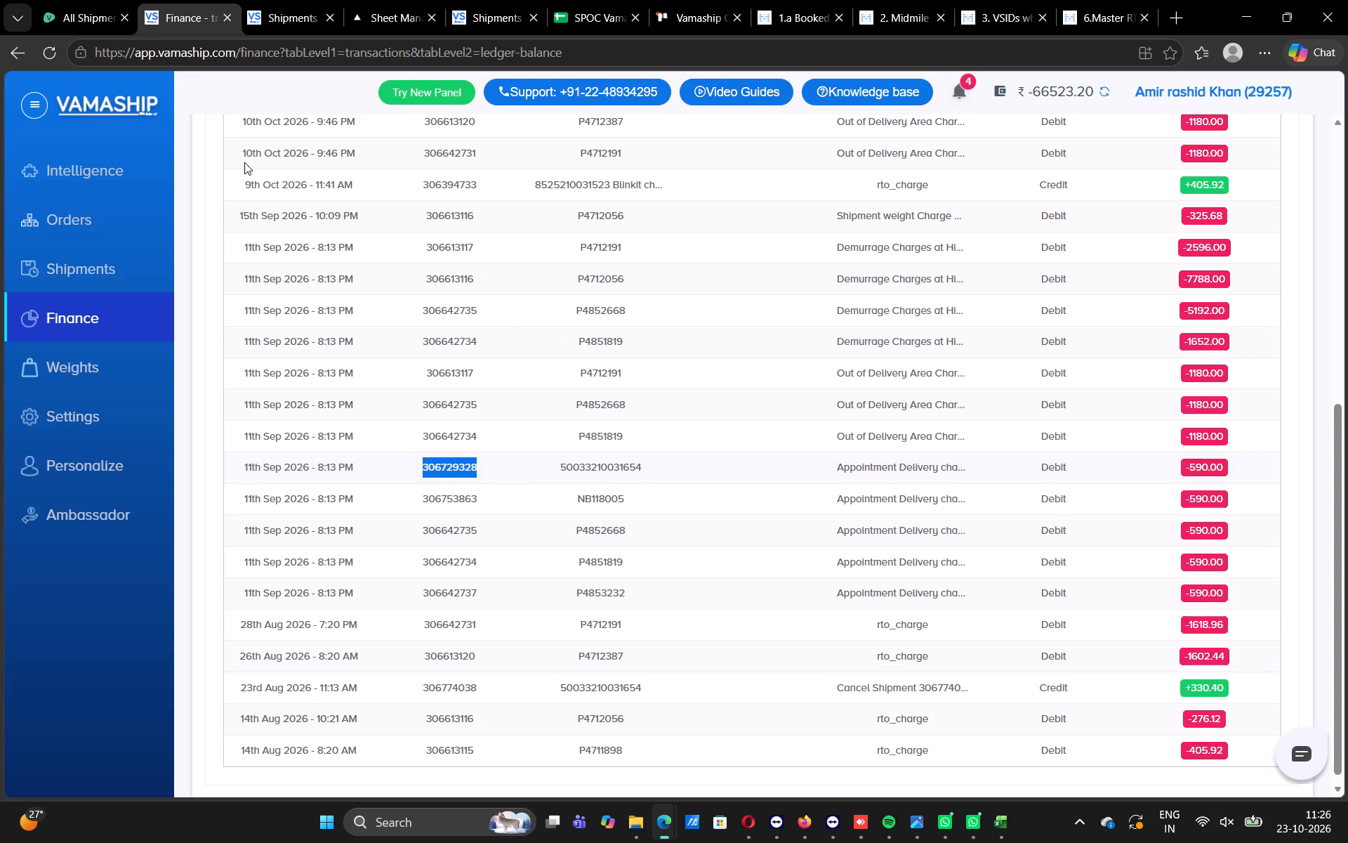
{"action": "left_click", "coordinate": [70, 0]}
{"action": "left_click", "coordinate": [258, 179]}
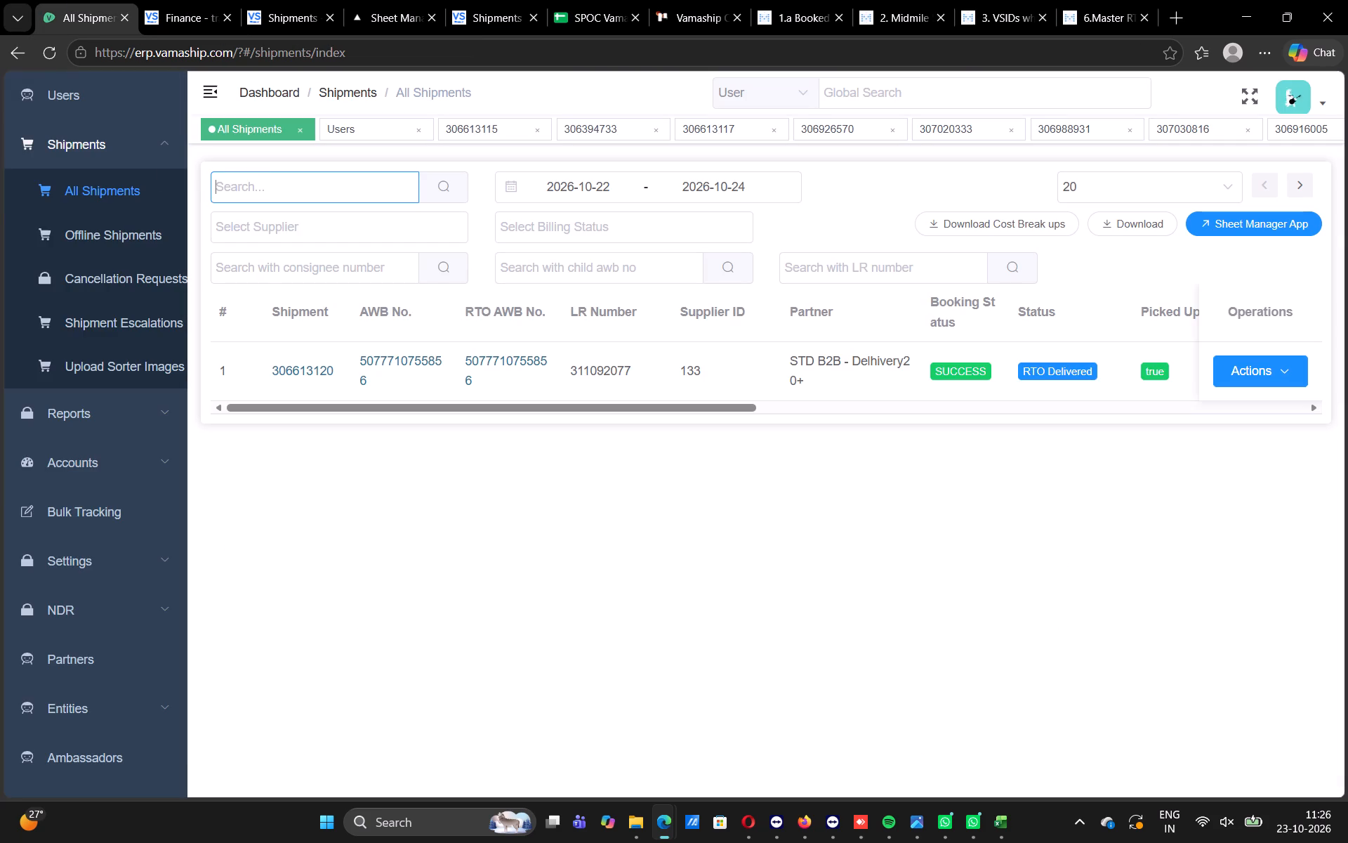
{"action": "key", "text": "ctrl+v"}
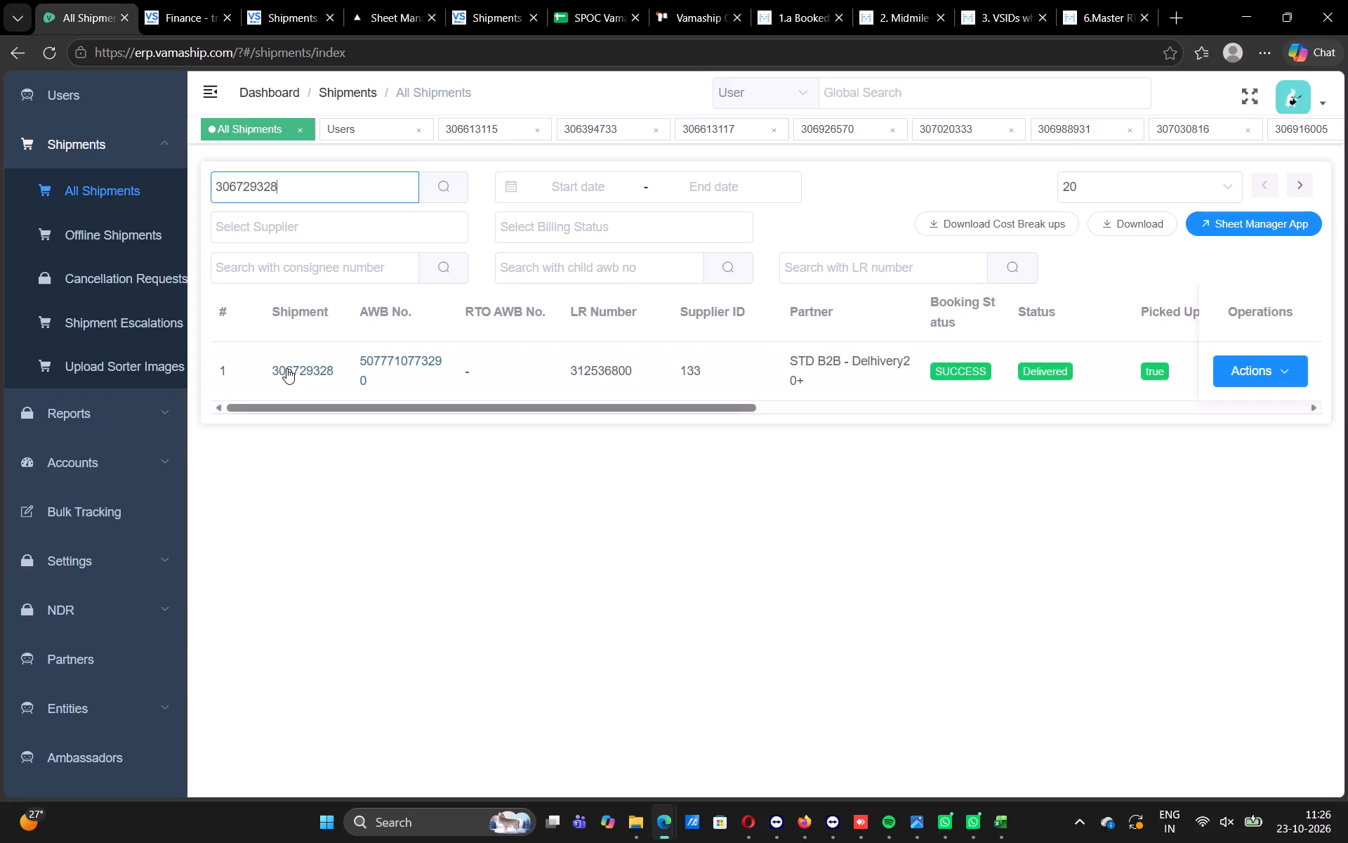
{"action": "left_click", "coordinate": [295, 368]}
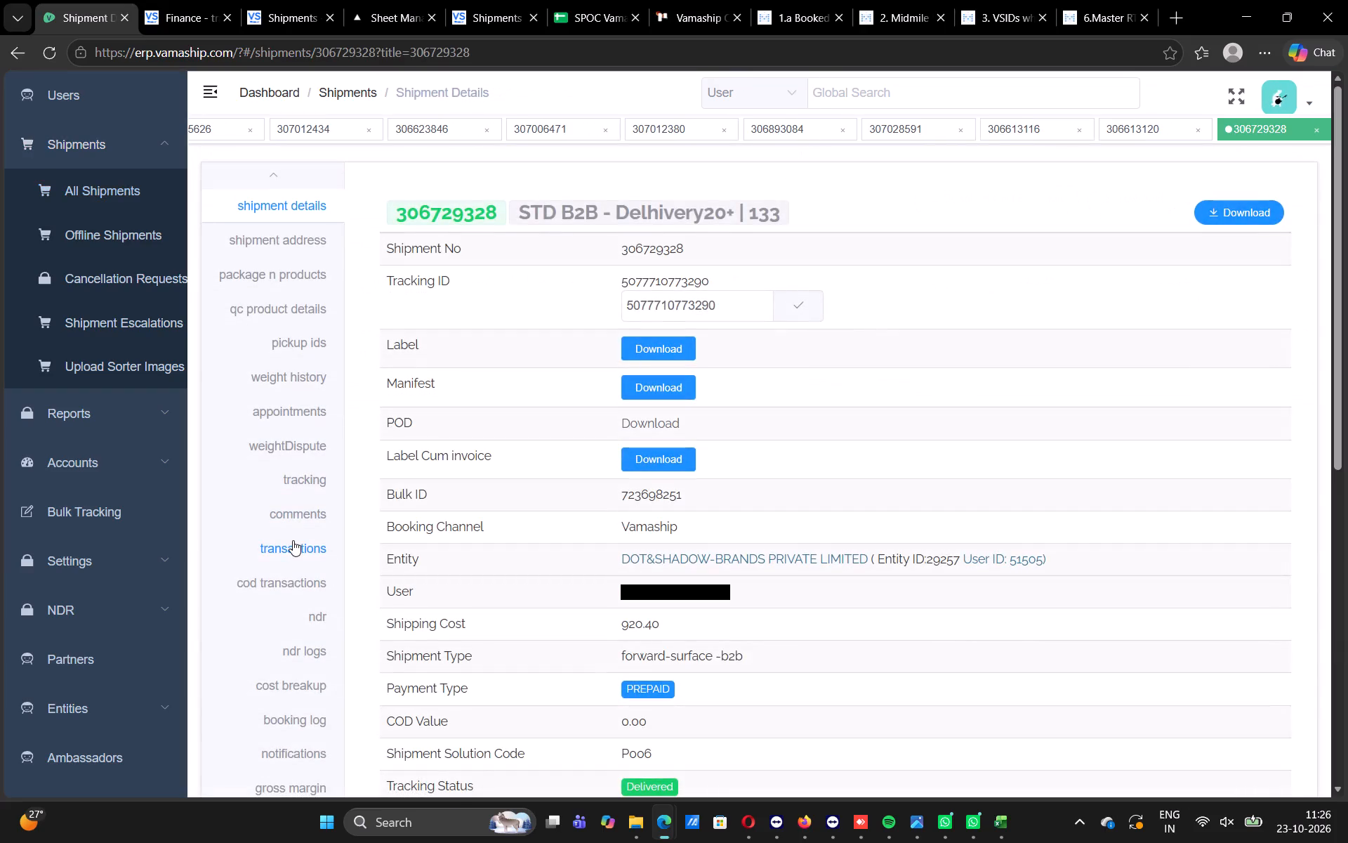
{"action": "left_click", "coordinate": [293, 540]}
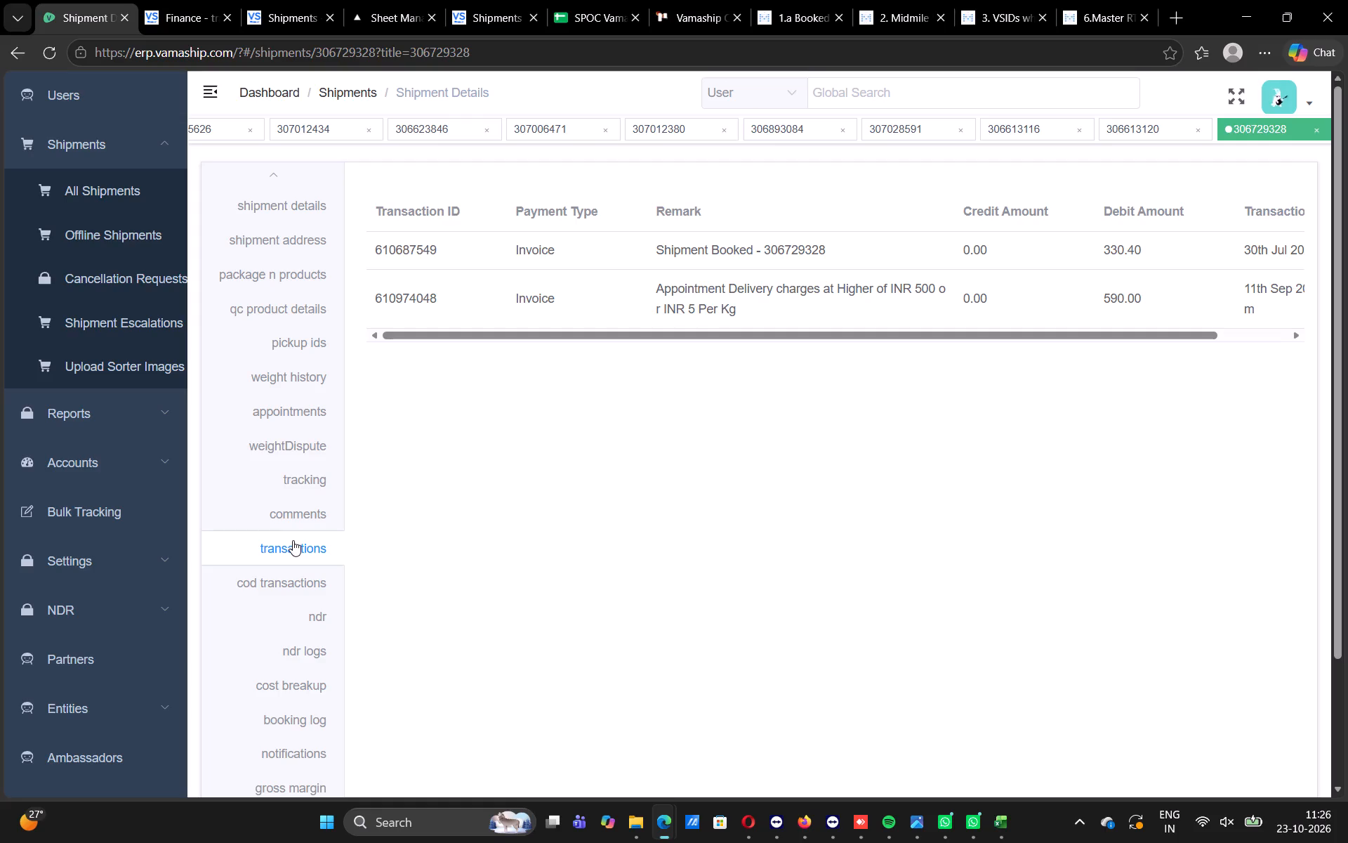
{"action": "left_click", "coordinate": [279, 202]}
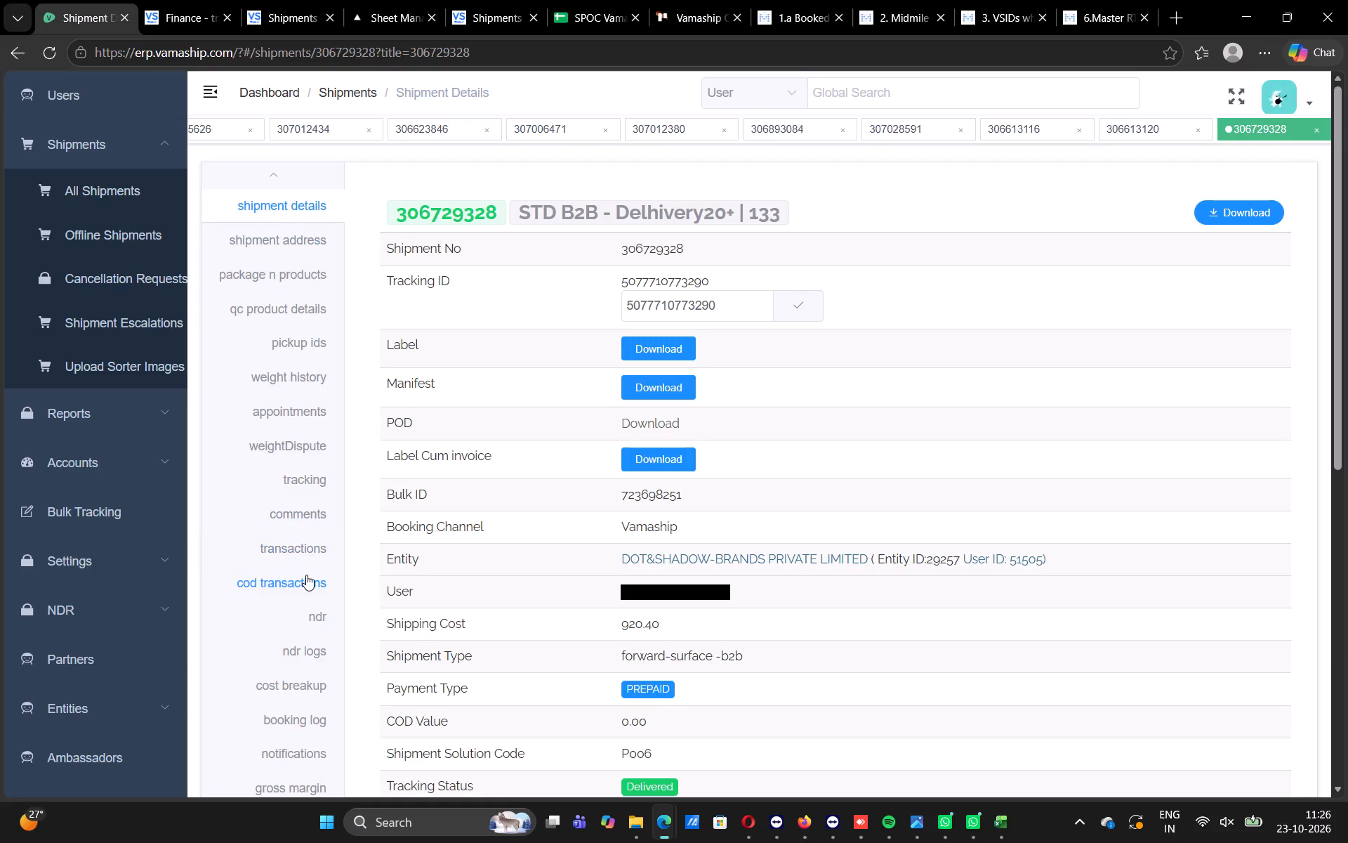
{"action": "left_click", "coordinate": [300, 548]}
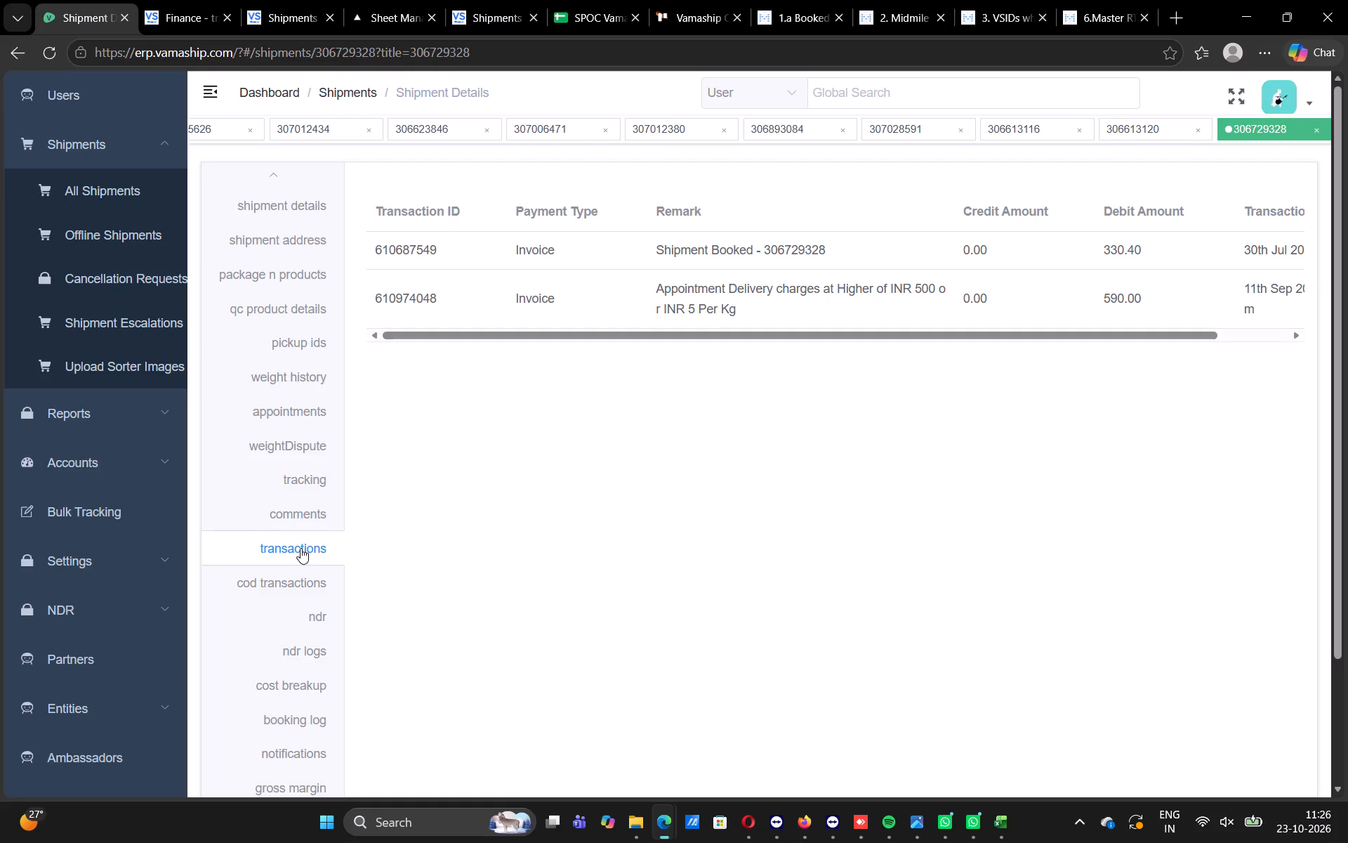
Look through the open ledger, client shipments, Sheet Manager, 2026 Diwali Gift, Trello board and Metabase report pages.
{"action": "left_click", "coordinate": [187, 7]}
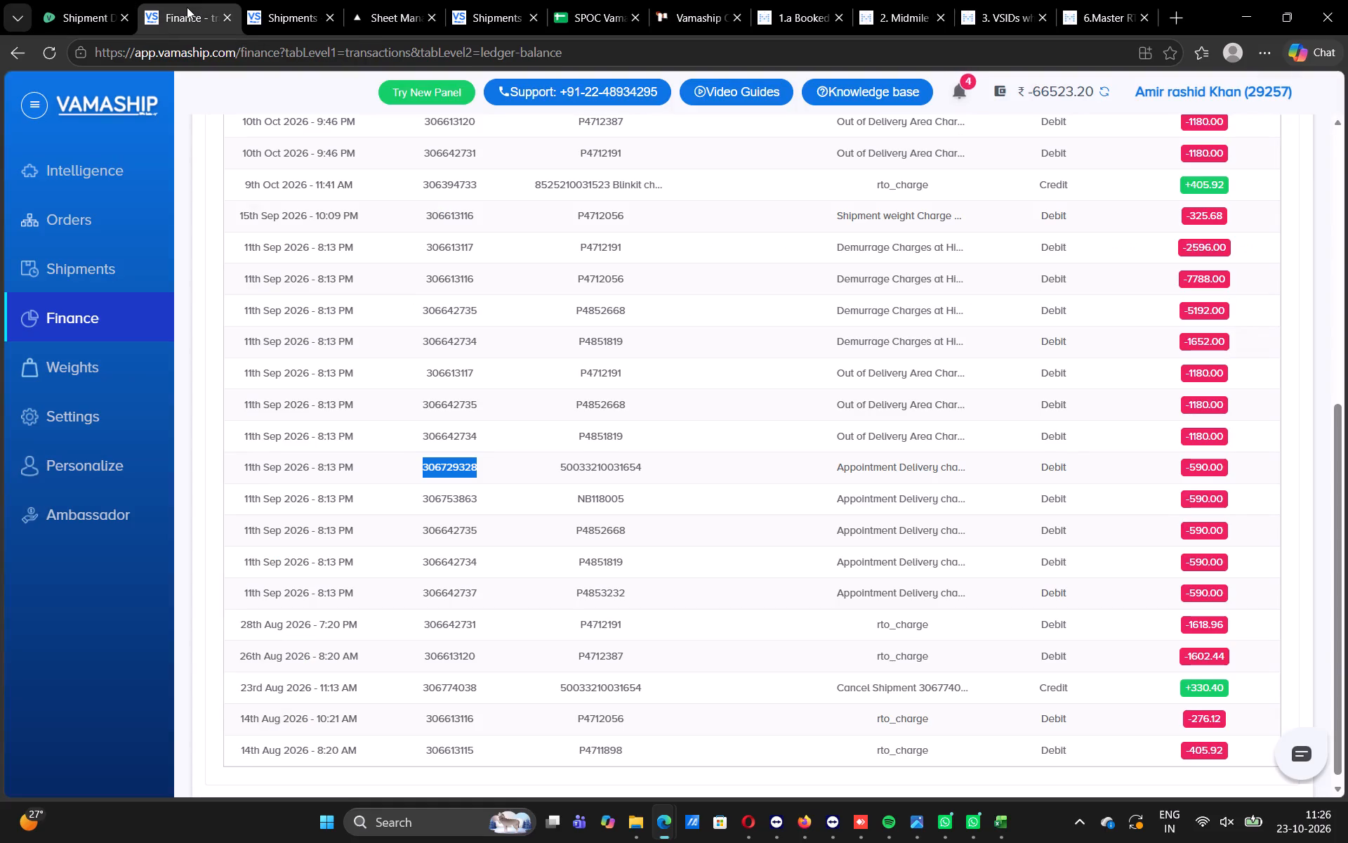
{"action": "left_click", "coordinate": [308, 0]}
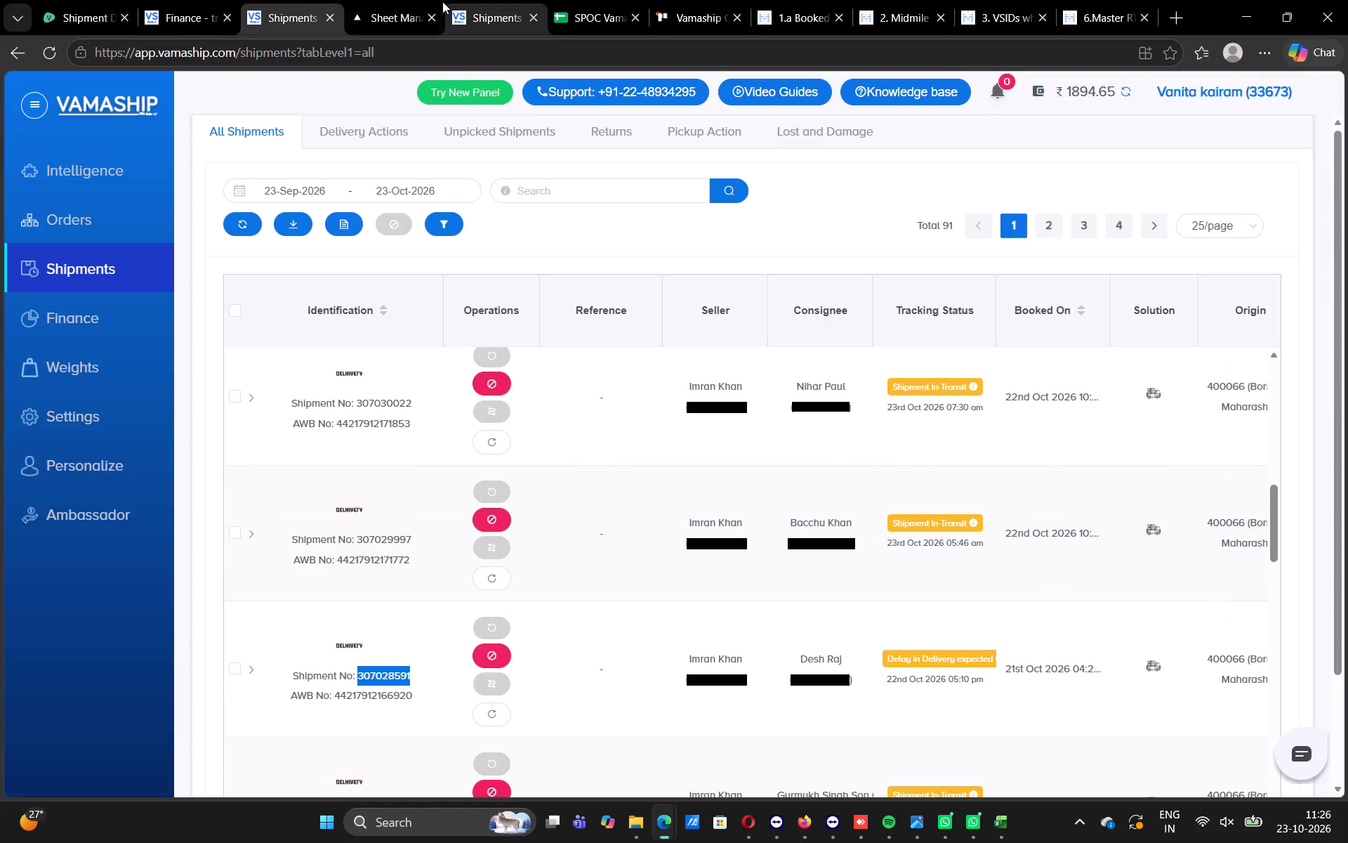
{"action": "left_click", "coordinate": [385, 6]}
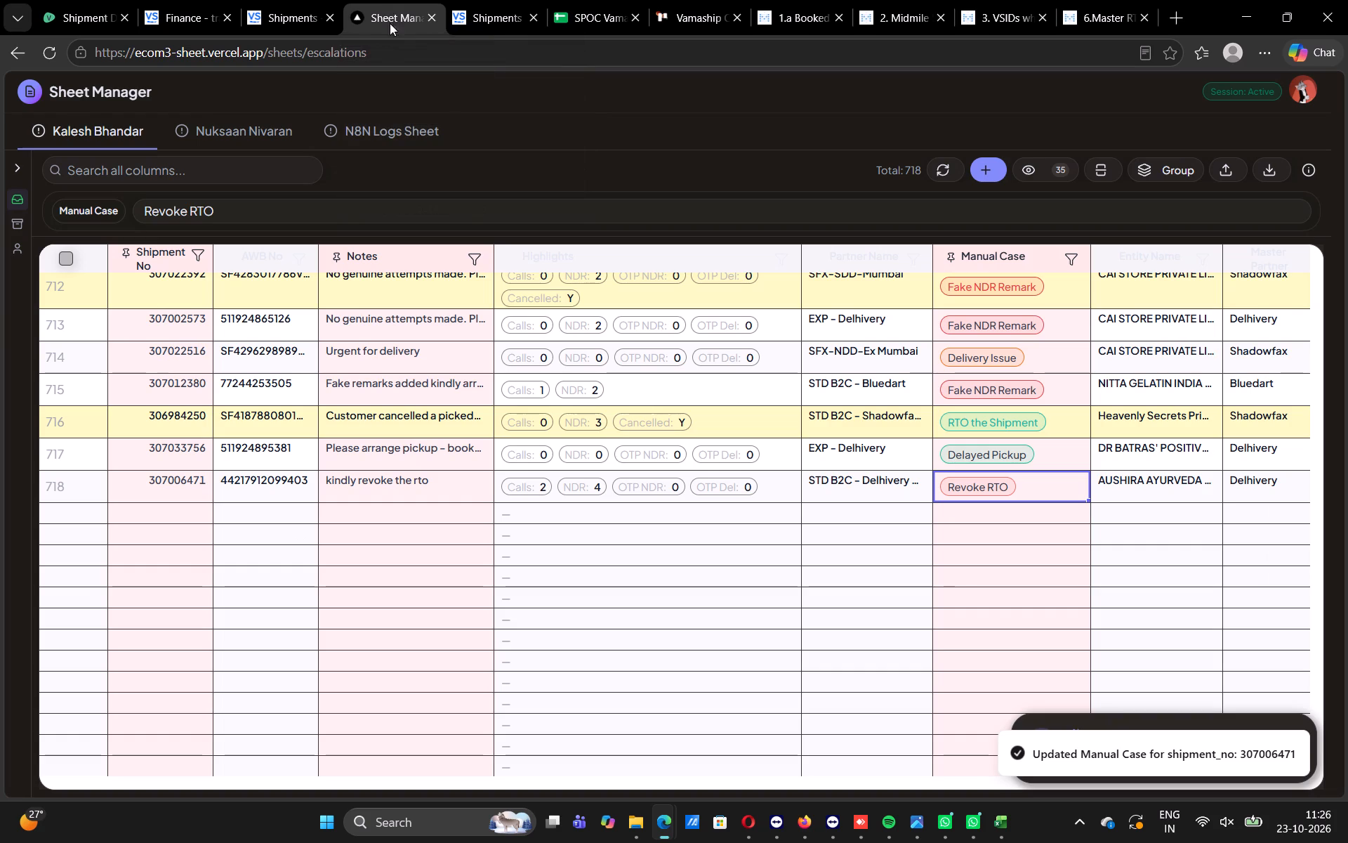
{"action": "left_click", "coordinate": [481, 0]}
{"action": "left_click", "coordinate": [579, 4]}
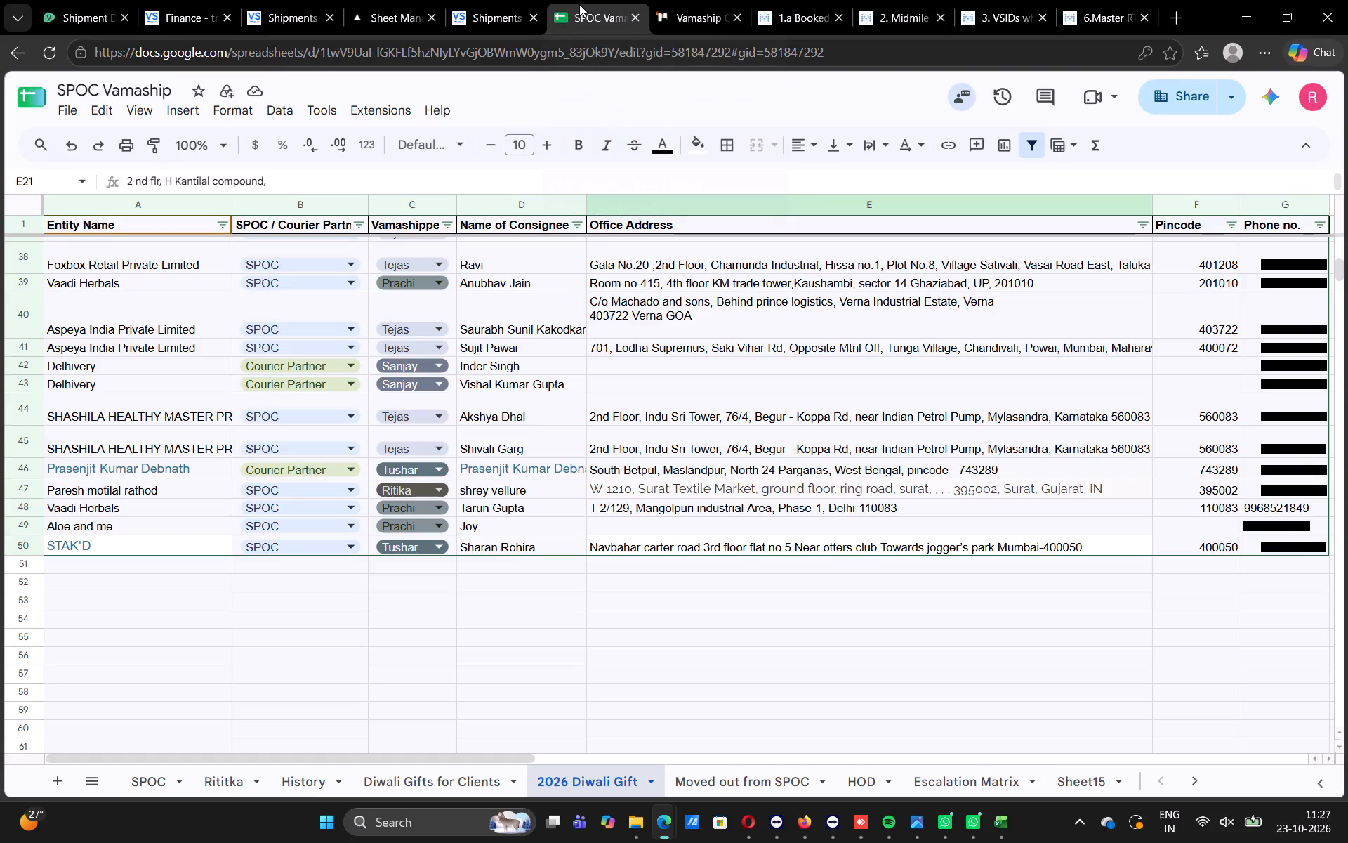
{"action": "left_click", "coordinate": [704, 0]}
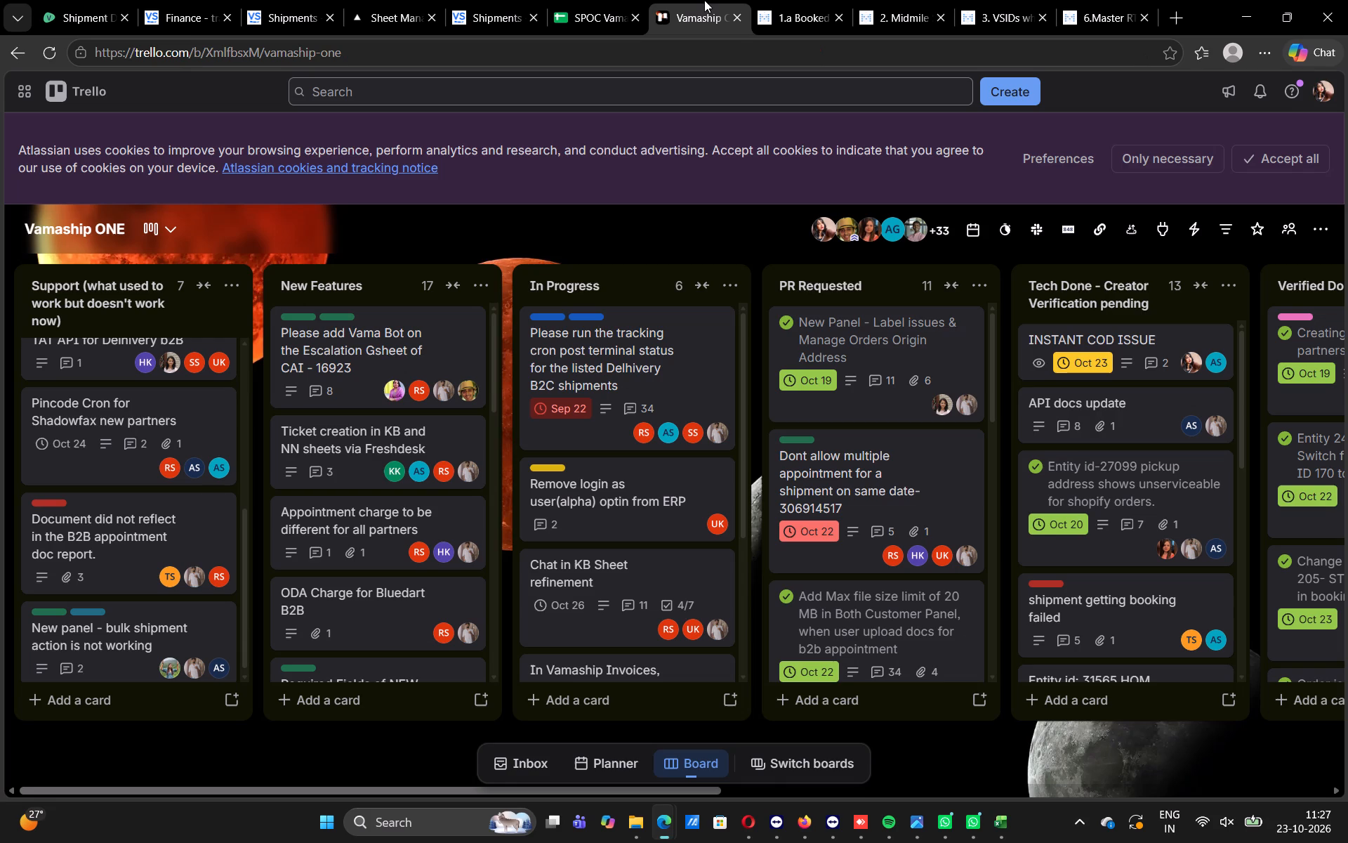
{"action": "left_click", "coordinate": [810, 9]}
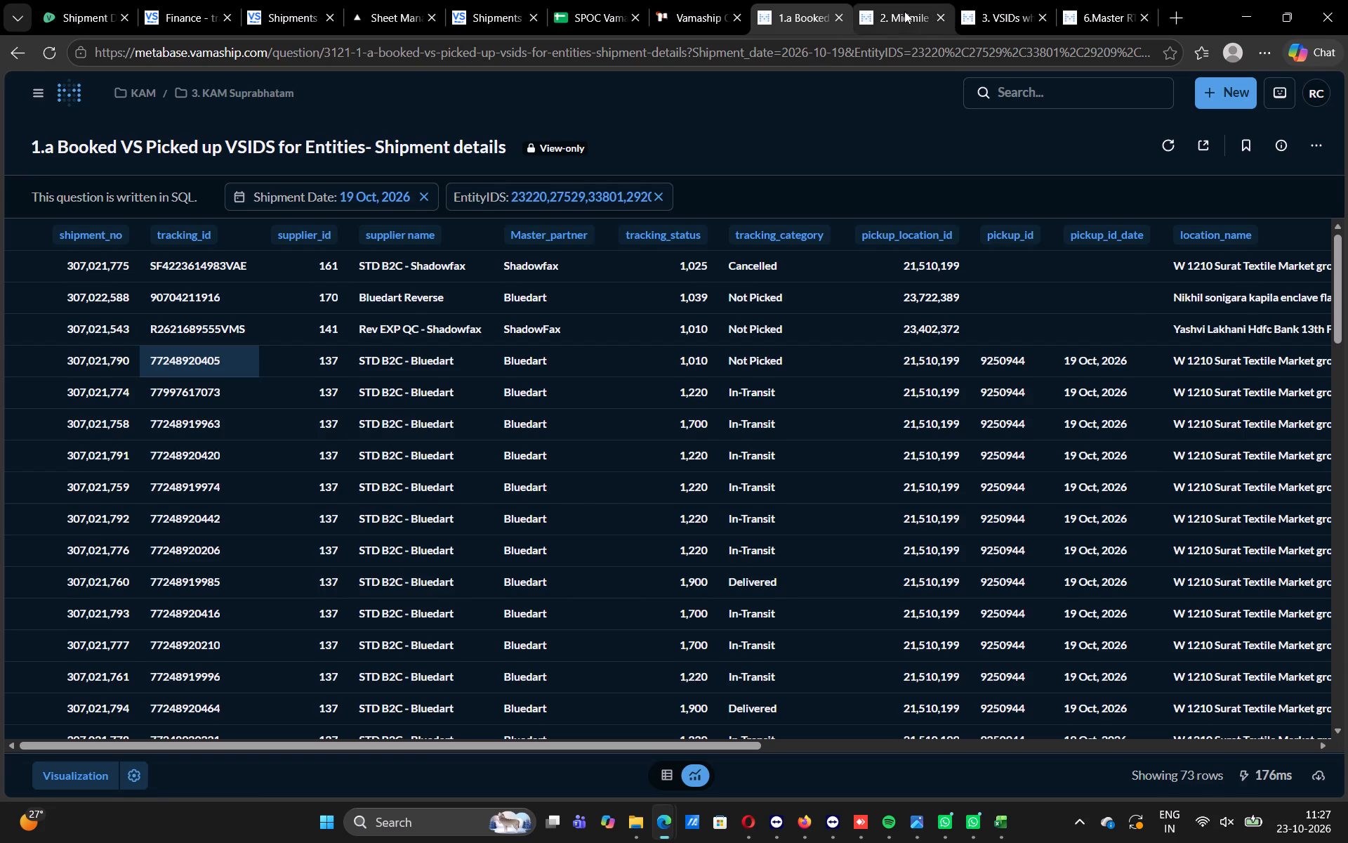
{"action": "left_click", "coordinate": [904, 11]}
{"action": "left_click", "coordinate": [984, 0]}
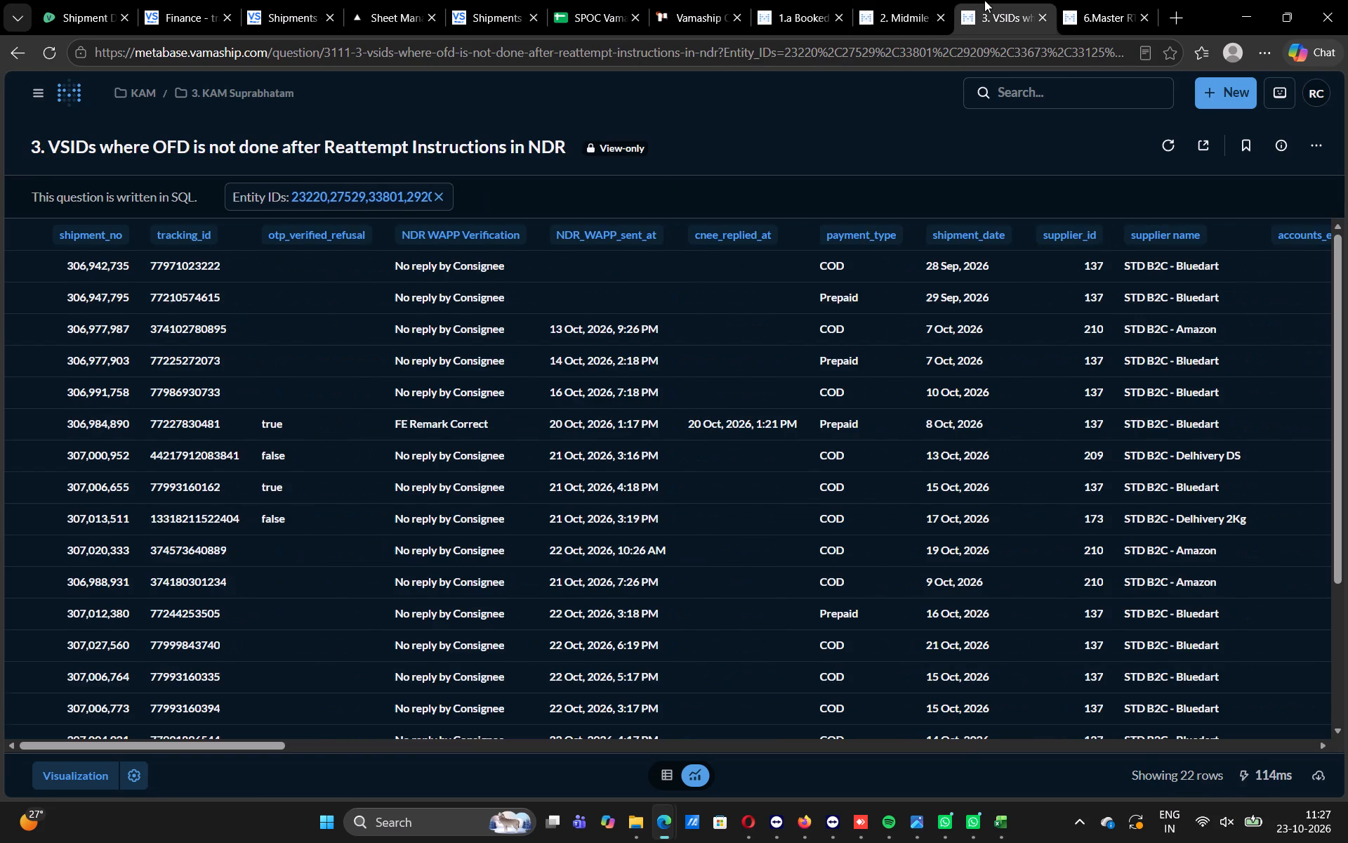
Close the Metabase report on Master RTO Pivot performance basis closing date.
{"action": "left_click", "coordinate": [1144, 14]}
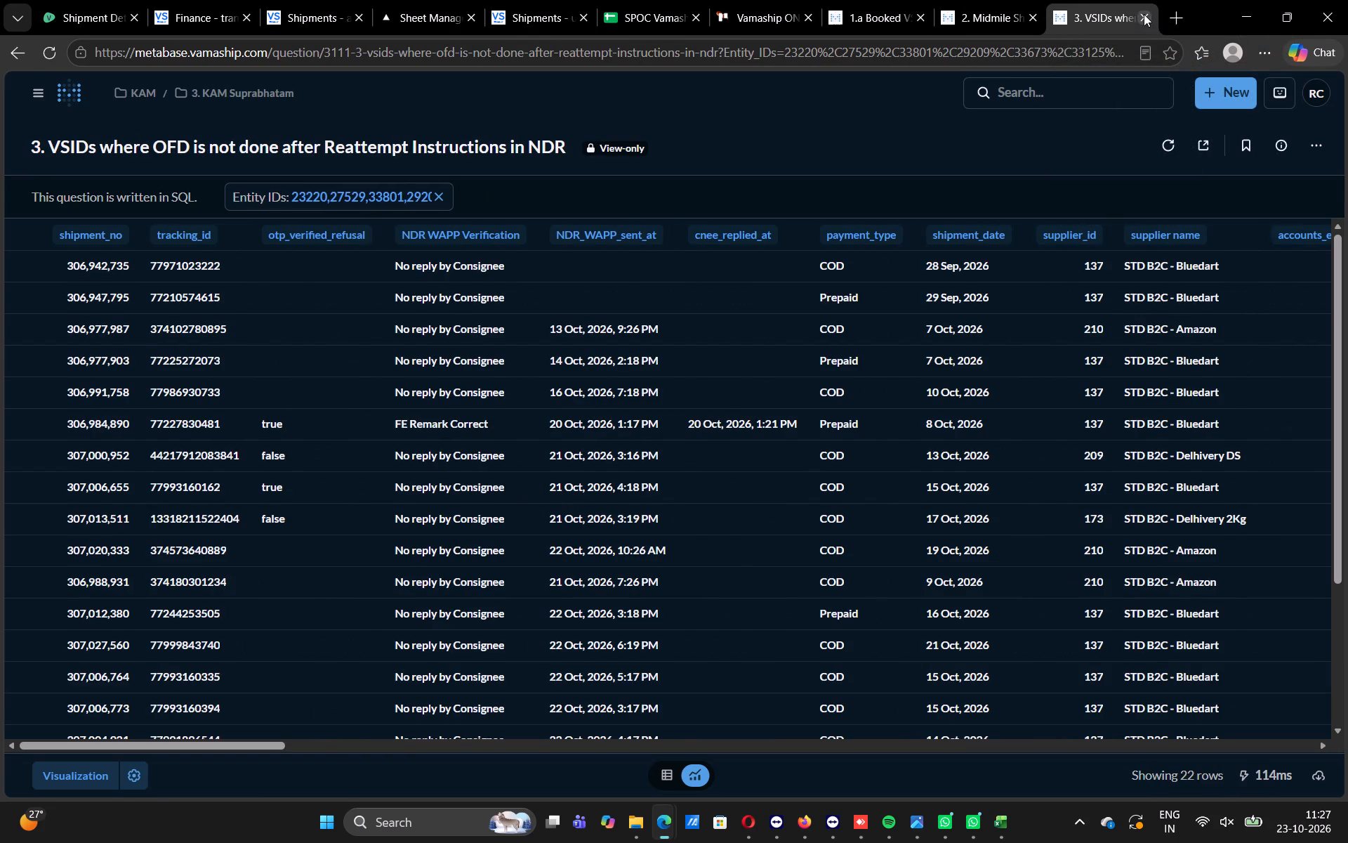
{"action": "left_click", "coordinate": [1071, 13]}
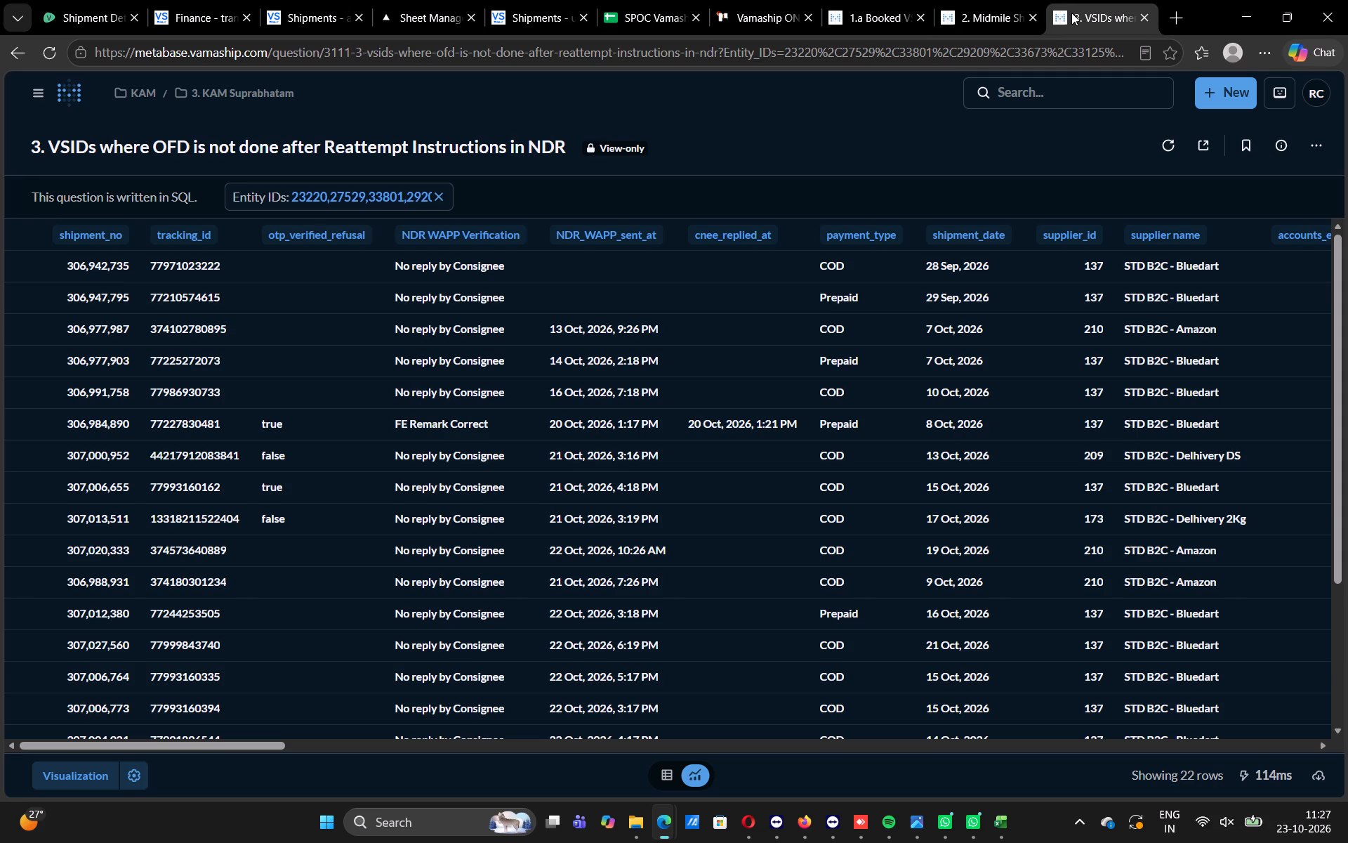
{"action": "left_click", "coordinate": [1093, 10]}
{"action": "left_click", "coordinate": [963, 0]}
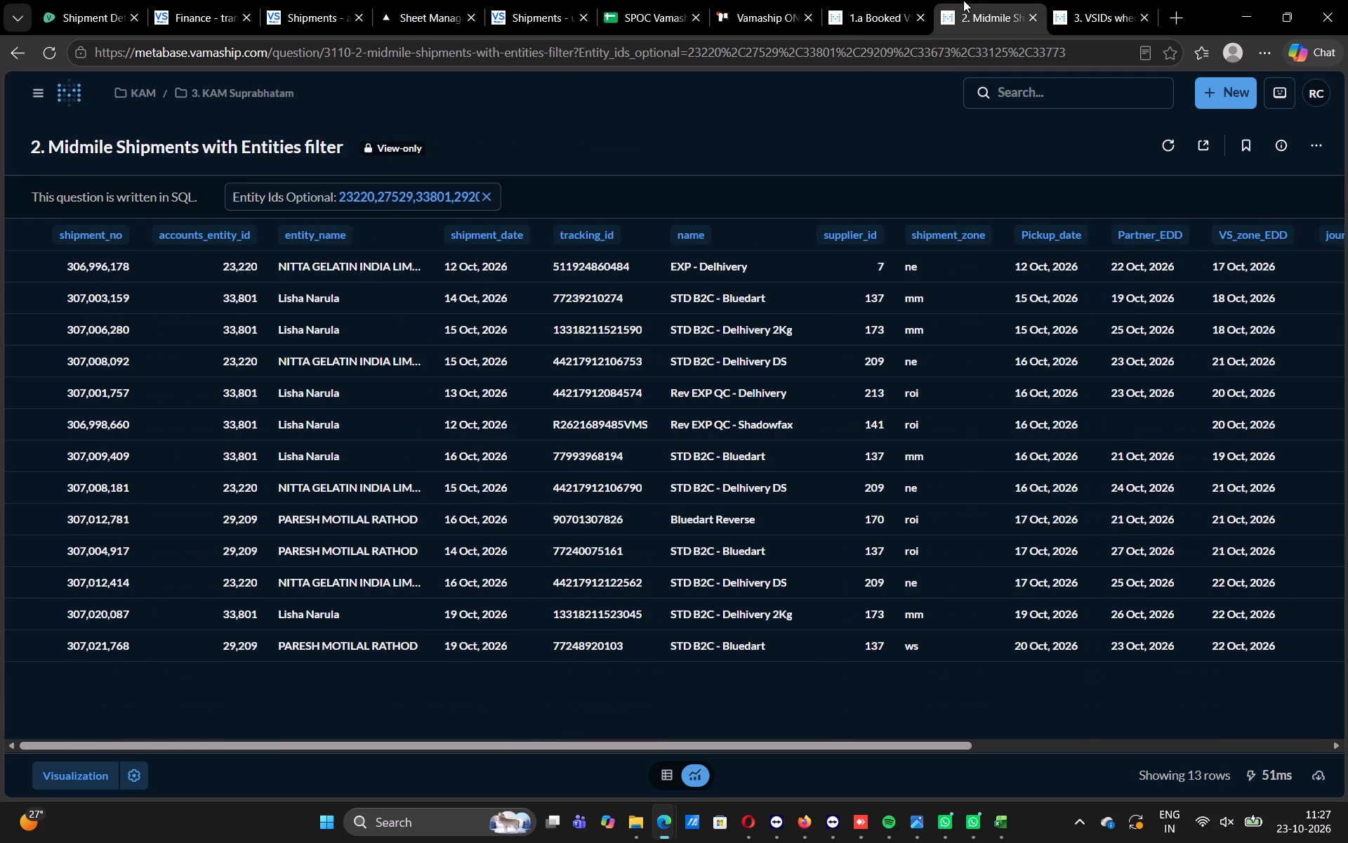
{"action": "left_click", "coordinate": [845, 0]}
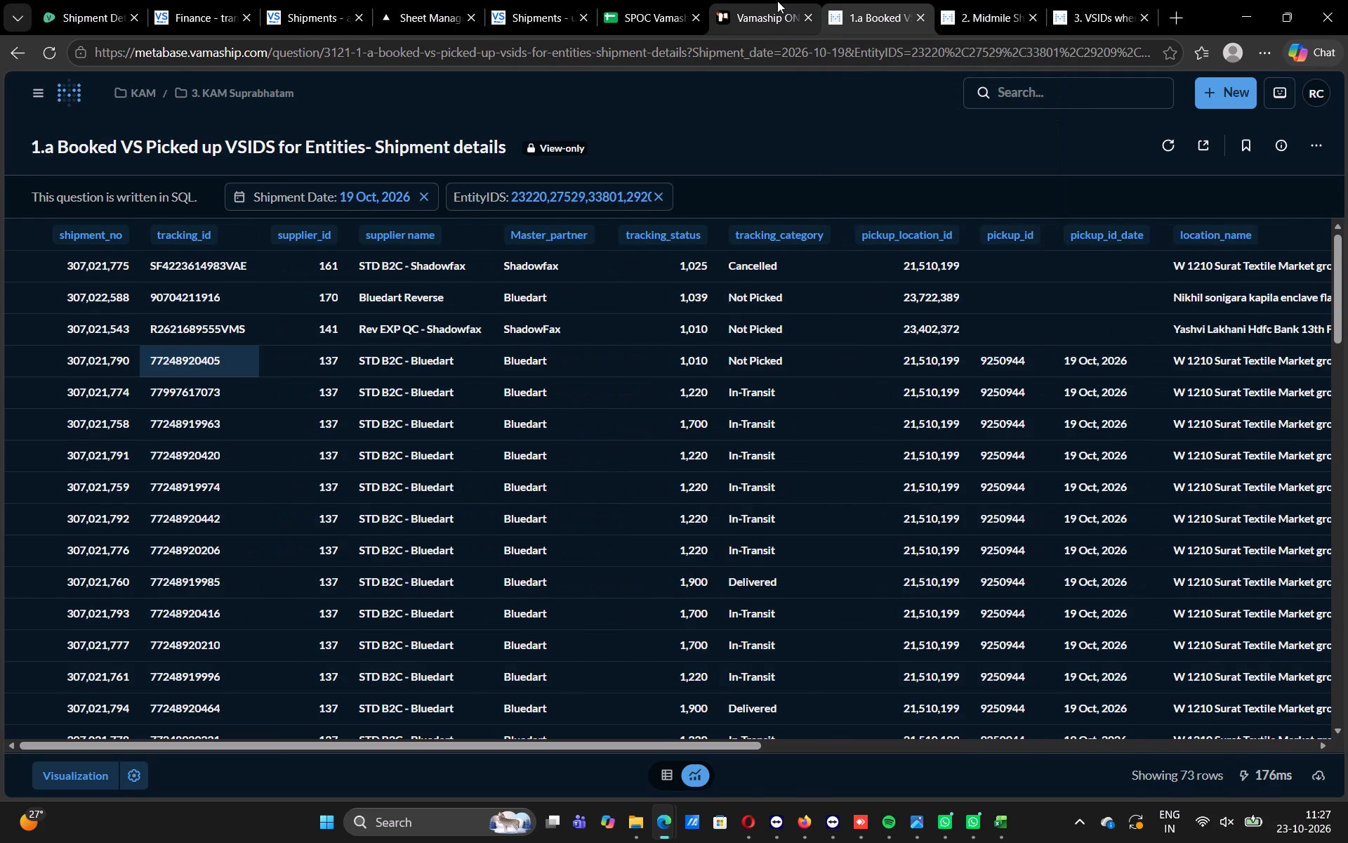
{"action": "left_click", "coordinate": [777, 1]}
{"action": "left_click", "coordinate": [649, 0]}
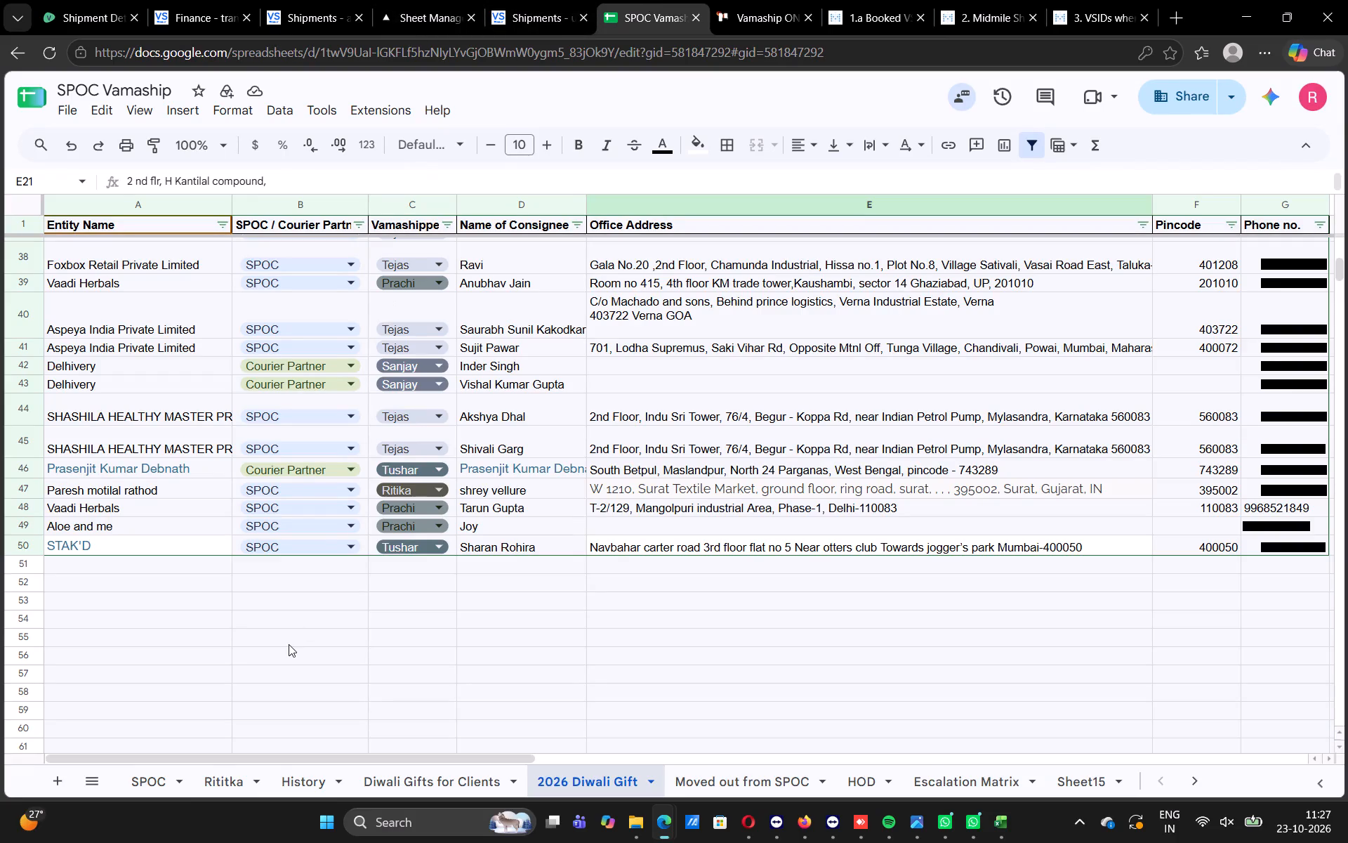
{"action": "left_click", "coordinate": [236, 781]}
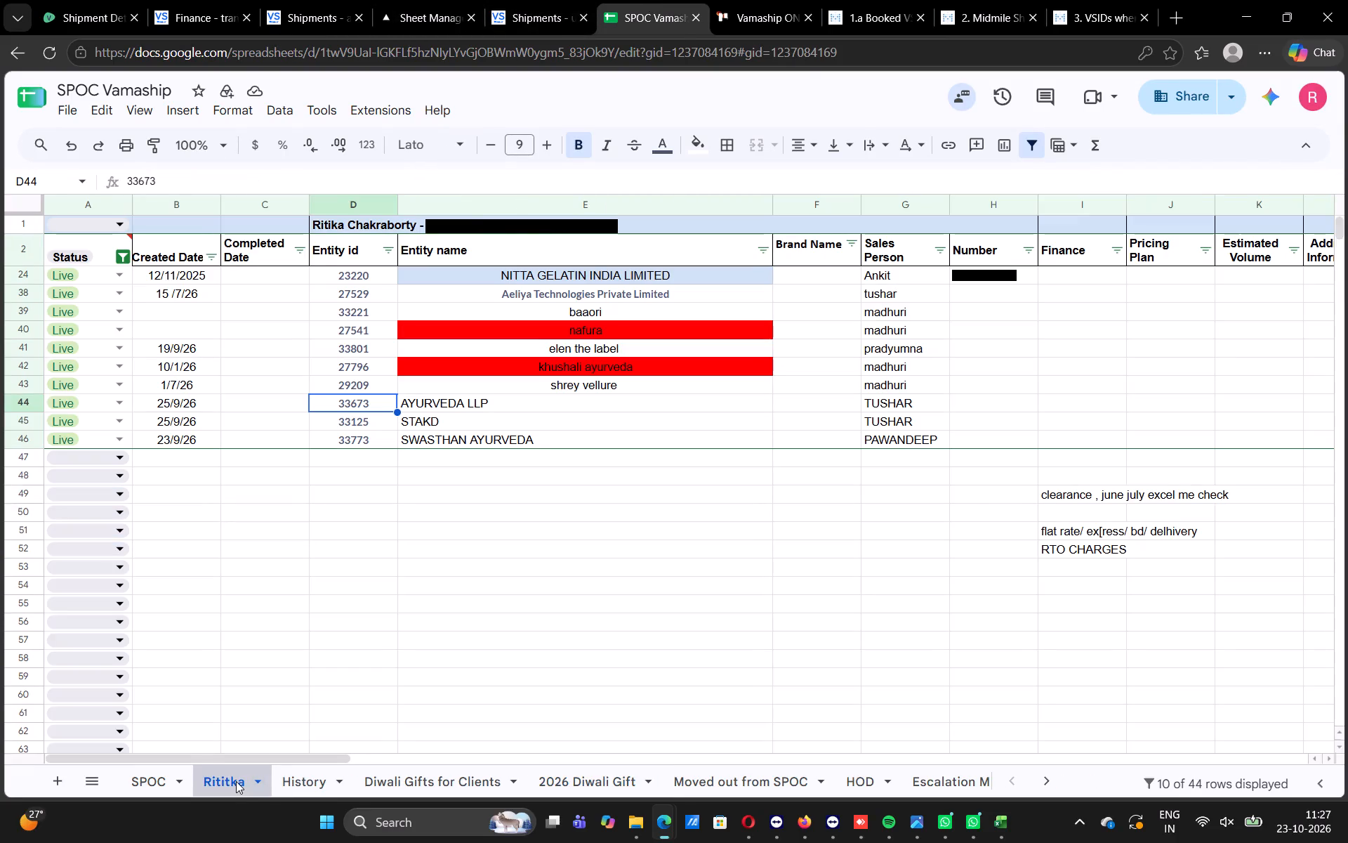
{"action": "left_click", "coordinate": [352, 296]}
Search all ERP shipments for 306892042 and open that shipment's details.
{"action": "left_click", "coordinate": [71, 0]}
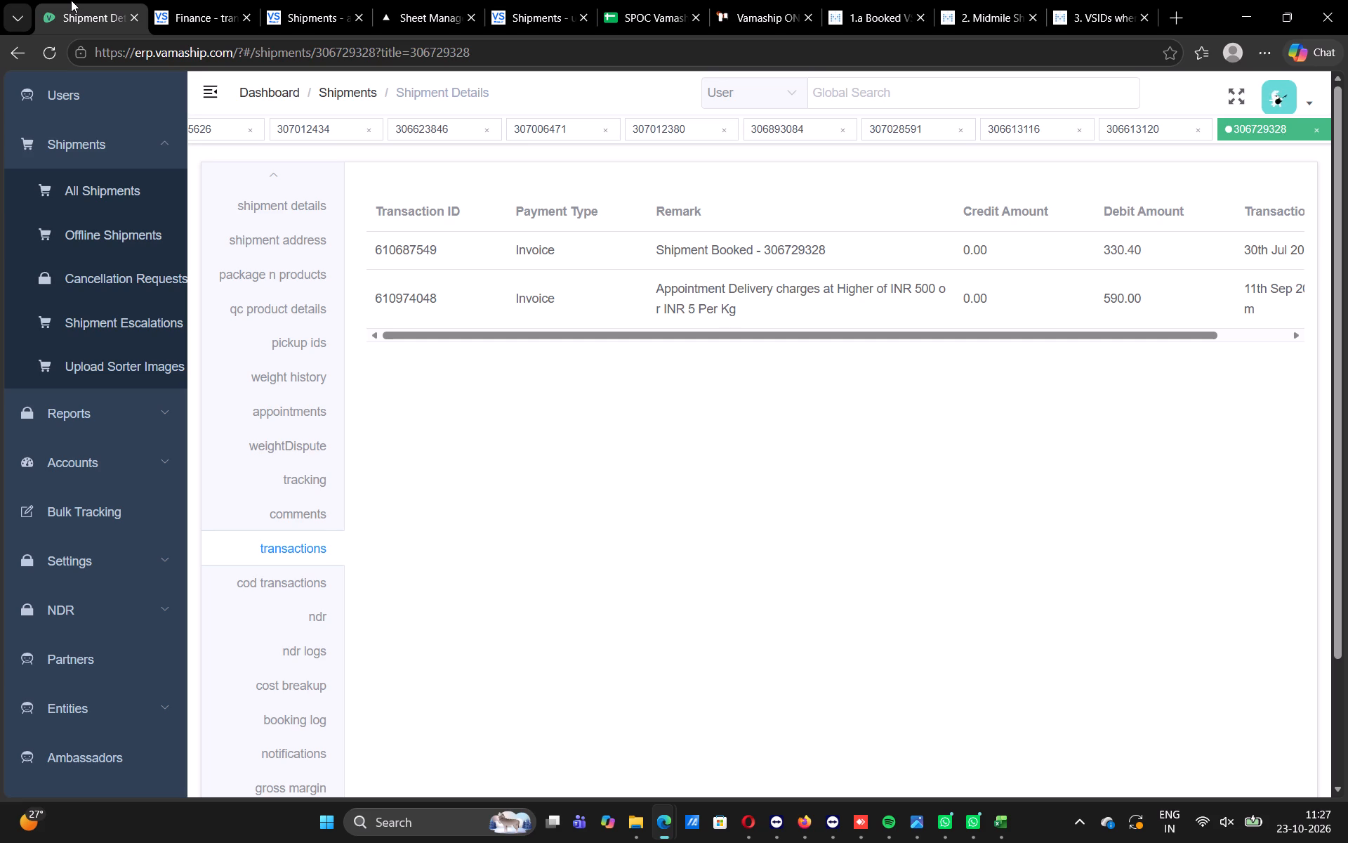
{"action": "left_click", "coordinate": [87, 198]}
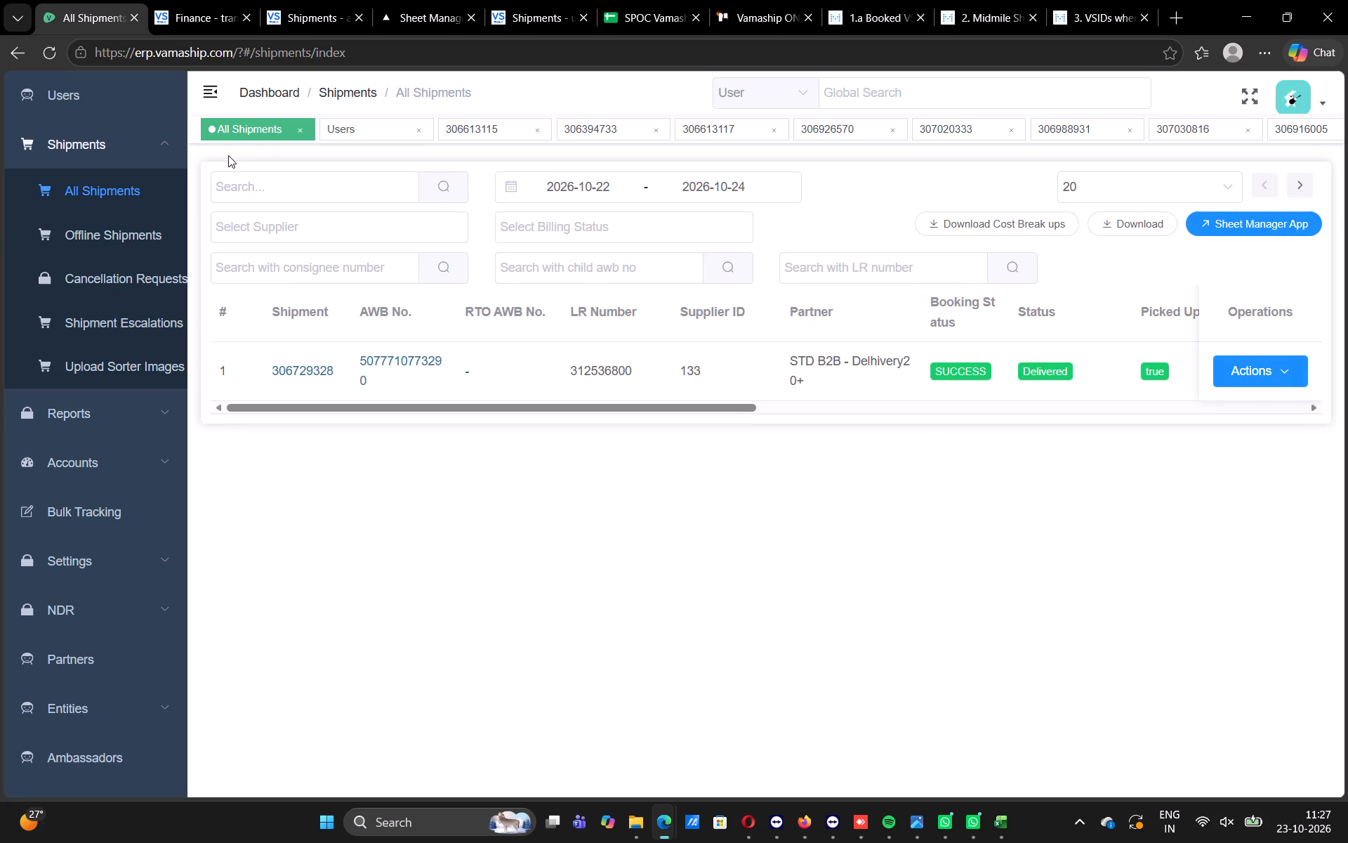
{"action": "left_click", "coordinate": [245, 182]}
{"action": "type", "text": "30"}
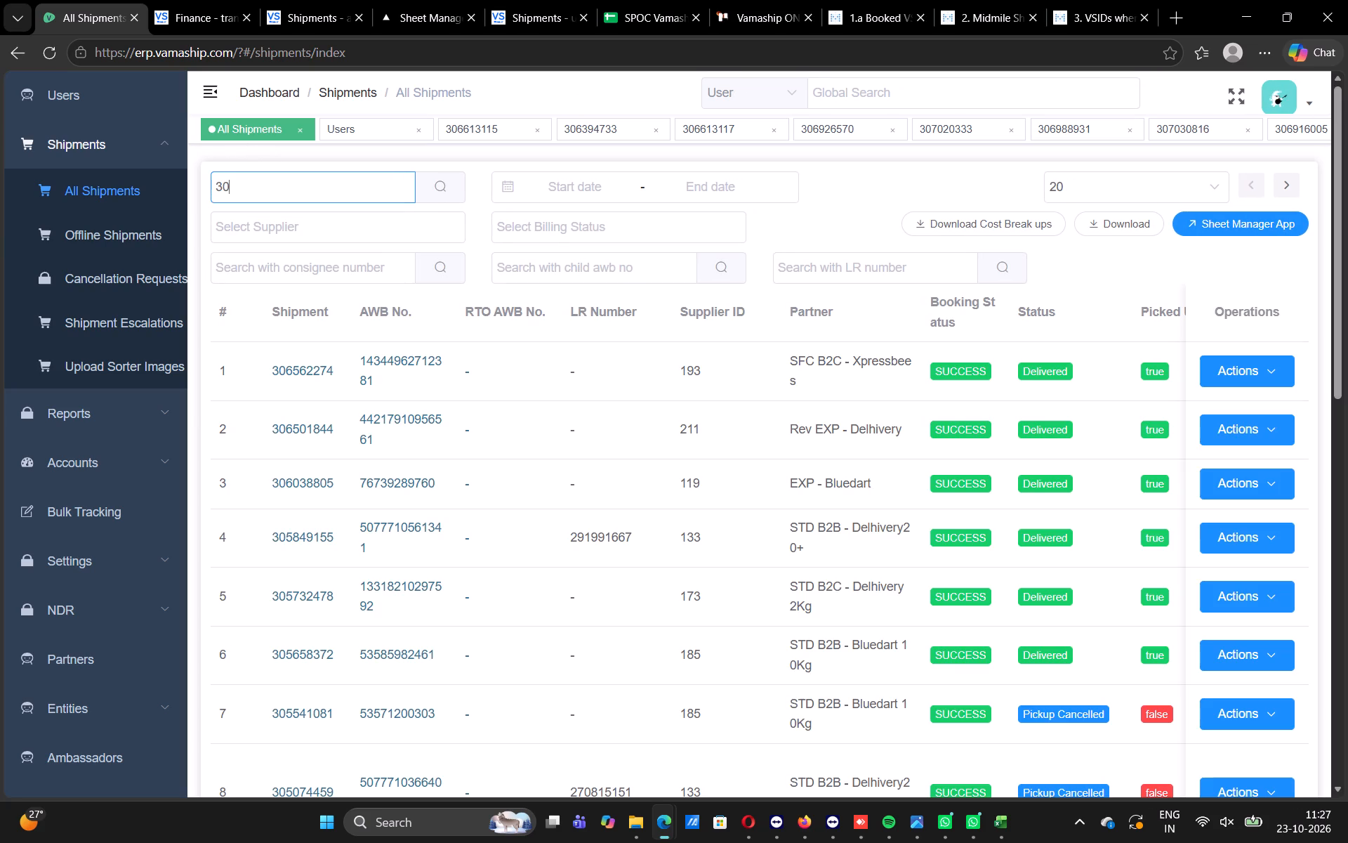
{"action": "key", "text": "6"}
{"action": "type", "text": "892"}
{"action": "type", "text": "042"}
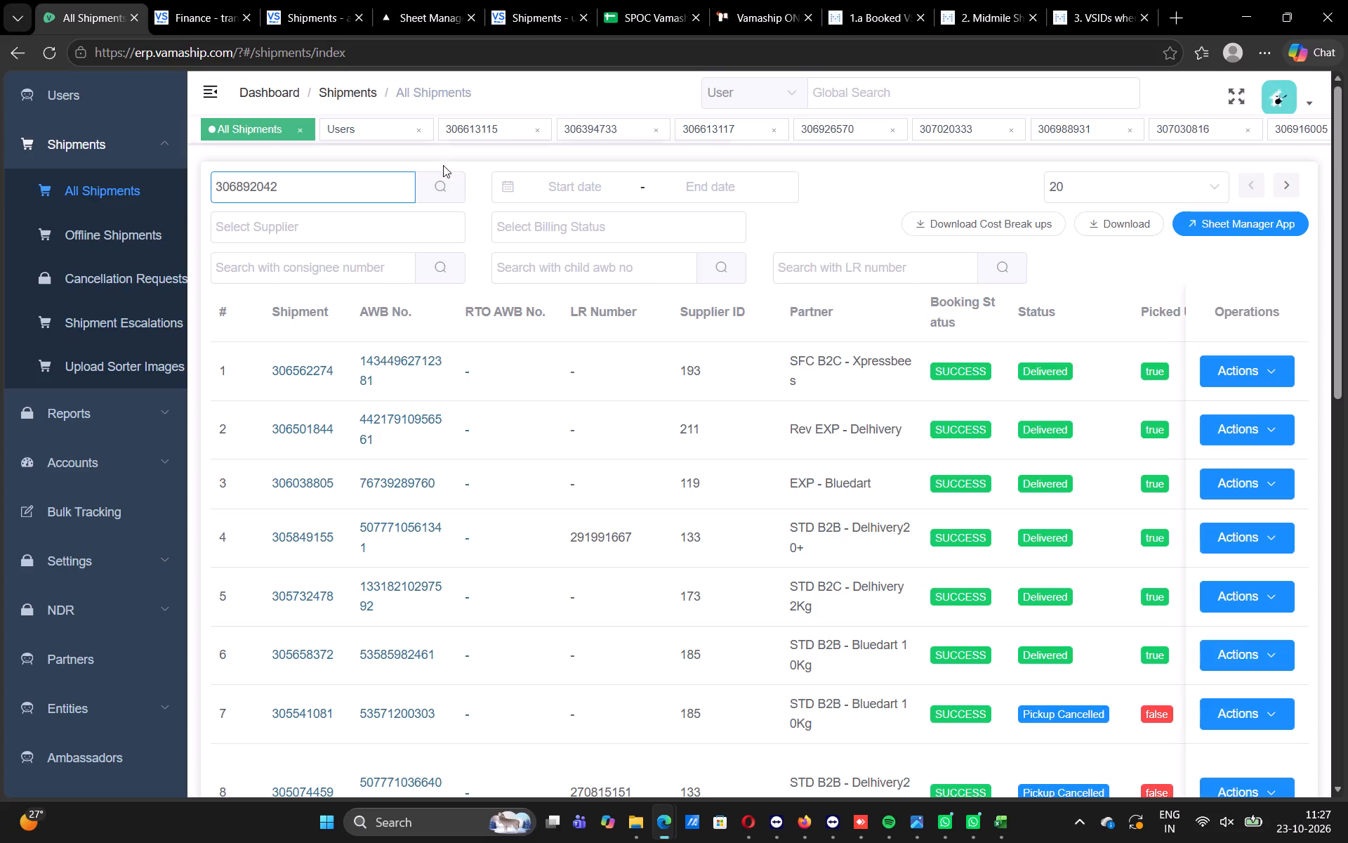
{"action": "left_click", "coordinate": [449, 190]}
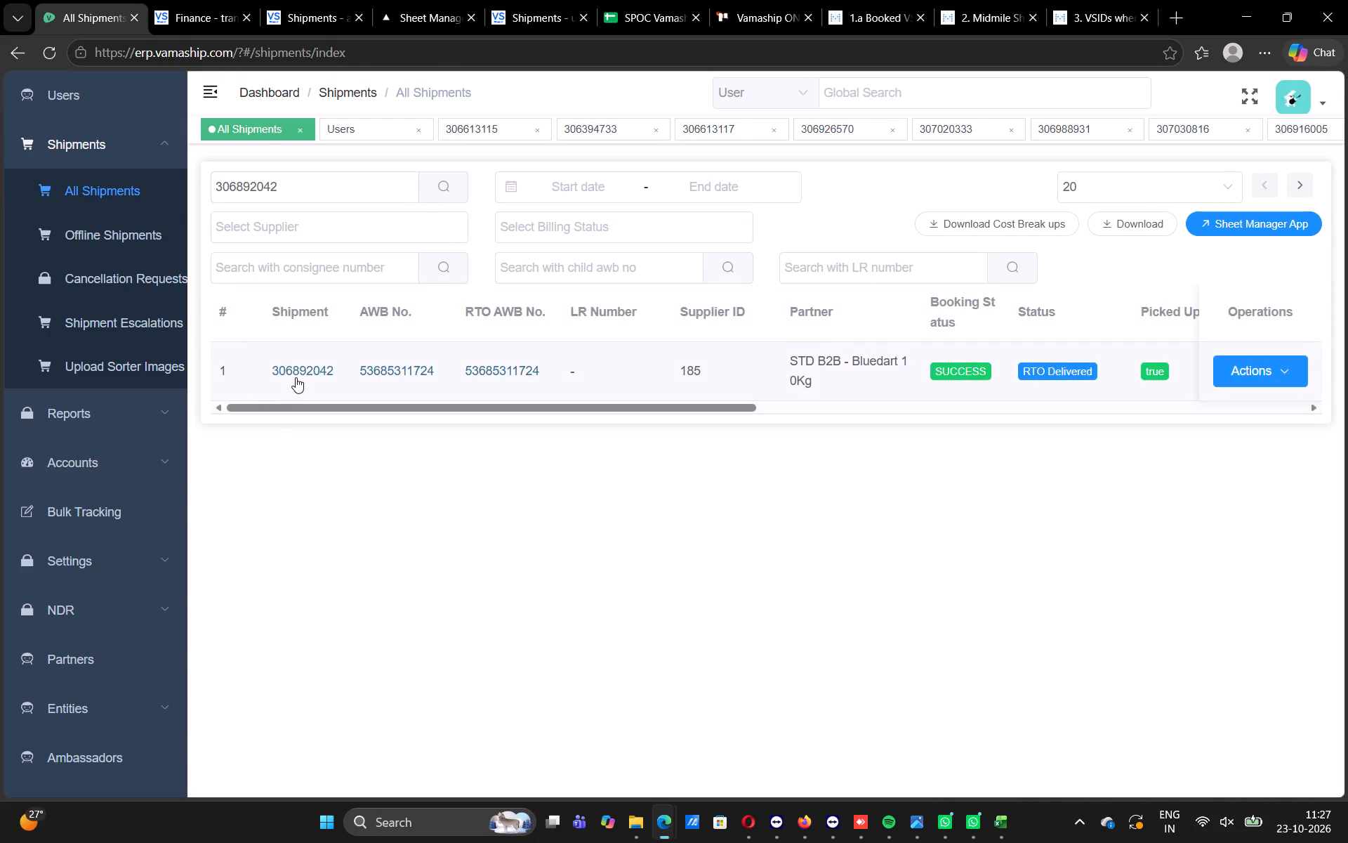
{"action": "left_click", "coordinate": [296, 377]}
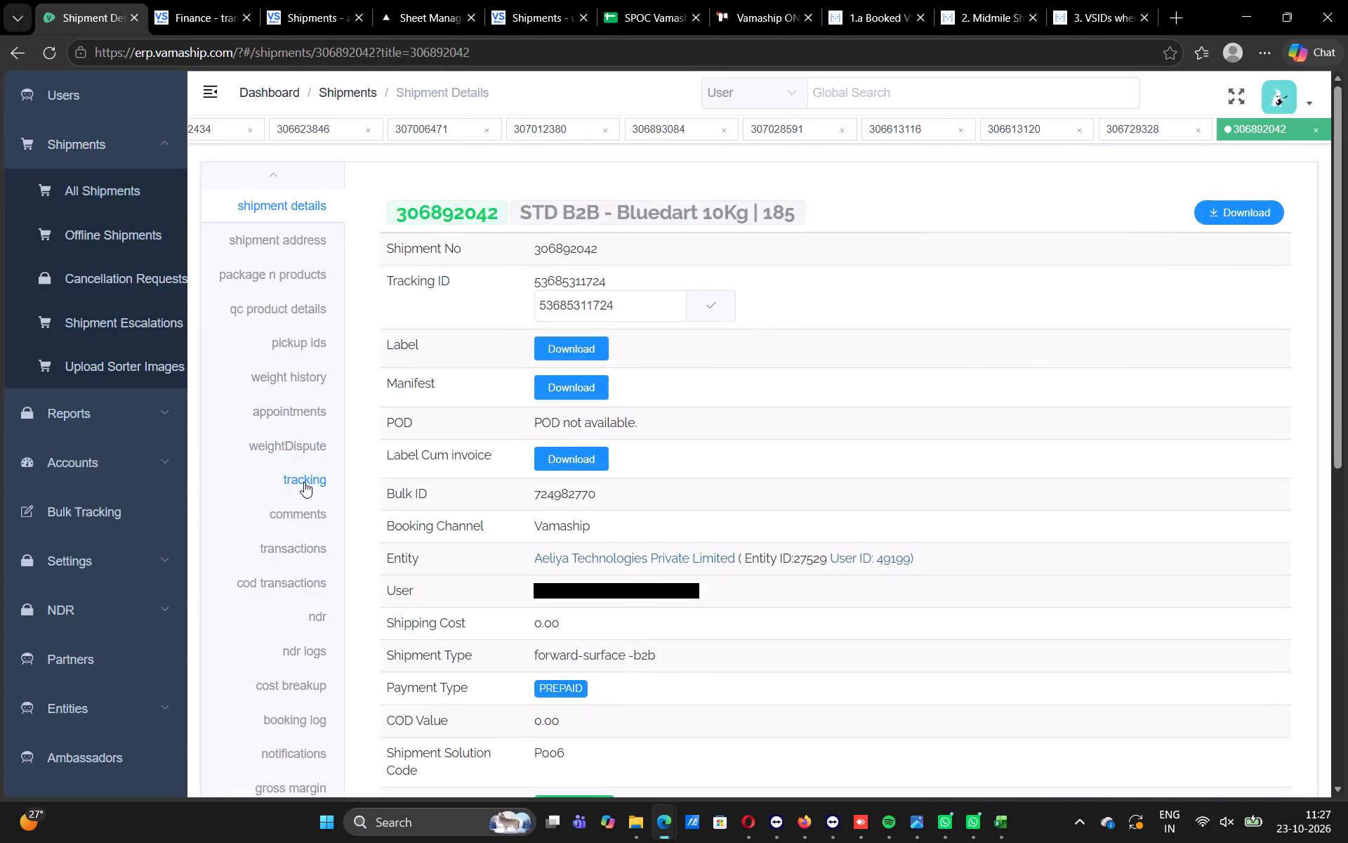
{"action": "left_click", "coordinate": [303, 480]}
{"action": "left_click", "coordinate": [303, 542]}
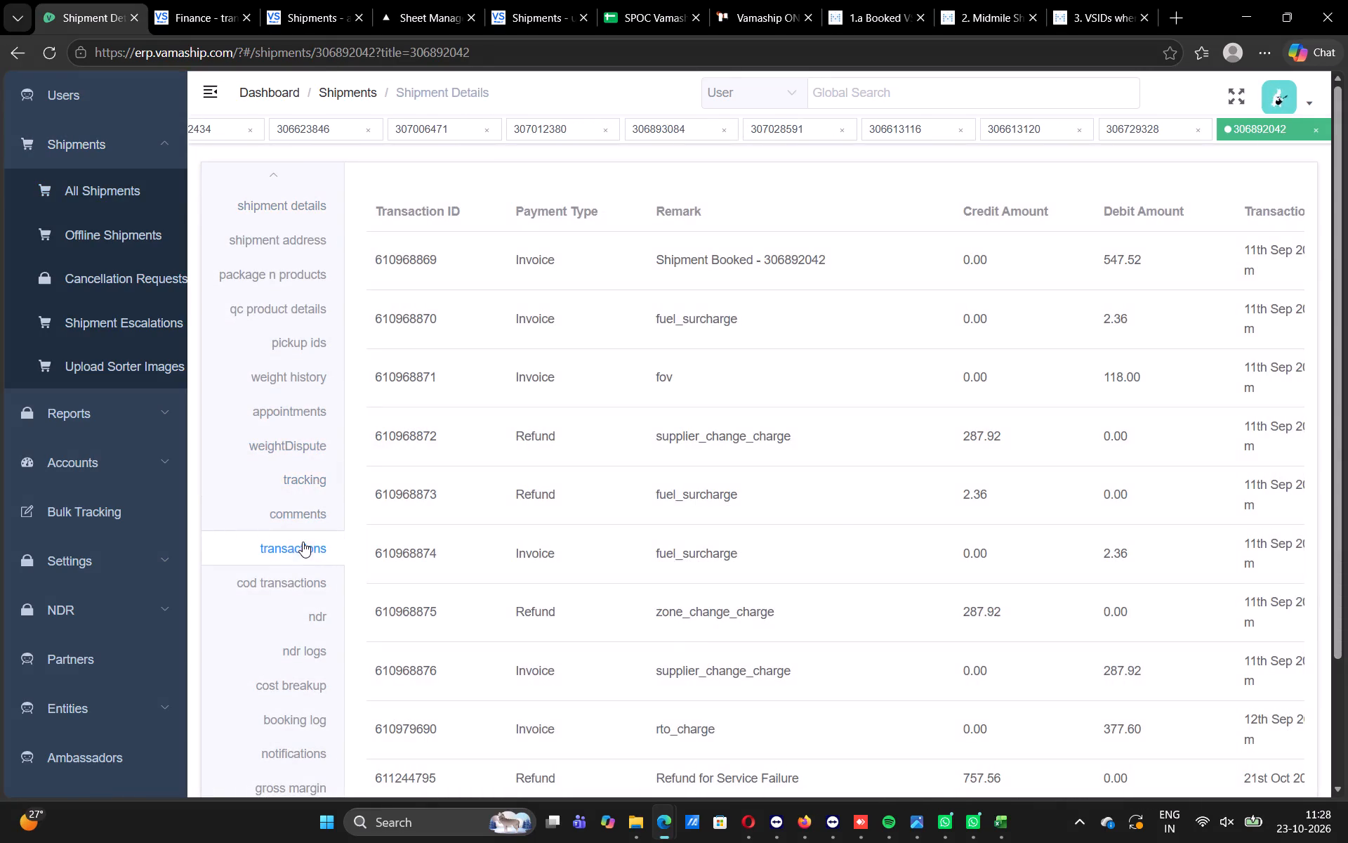
{"action": "left_click_drag", "start_coordinate": [1341, 429], "coordinate": [1344, 656]}
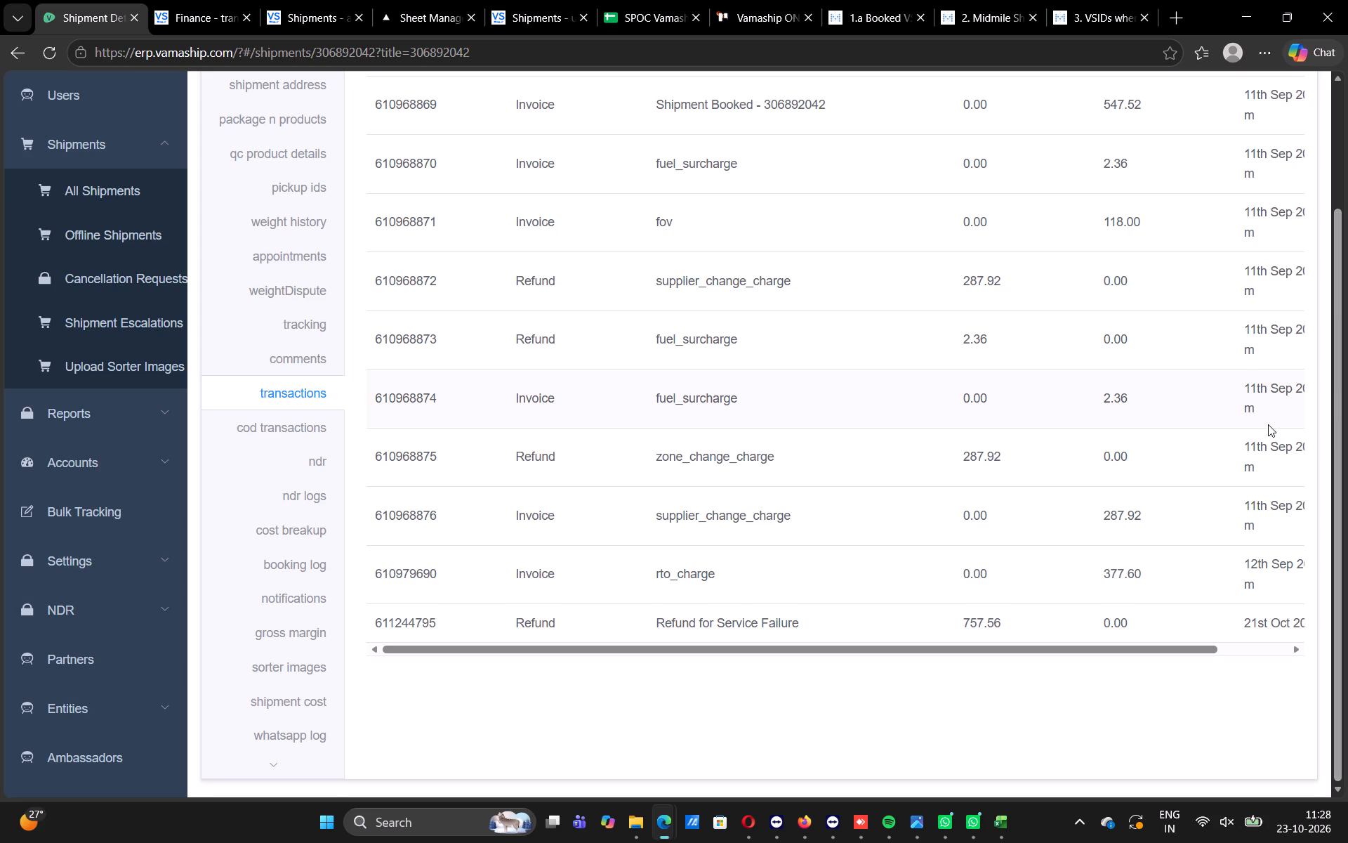
{"action": "left_click_drag", "start_coordinate": [1335, 447], "coordinate": [1347, 274]}
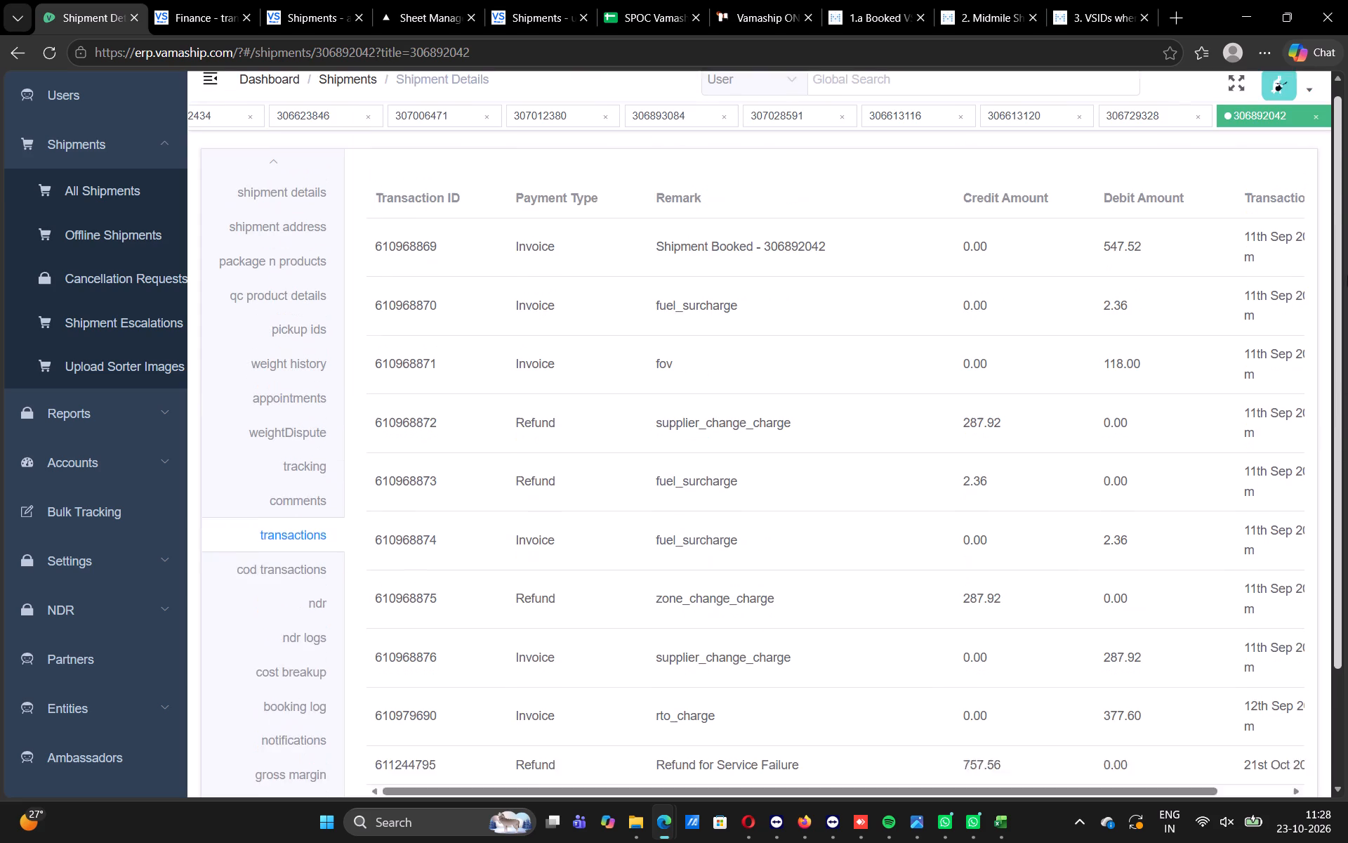
{"action": "left_click_drag", "start_coordinate": [1347, 274], "coordinate": [1346, 55]}
{"action": "left_click", "coordinate": [319, 189]}
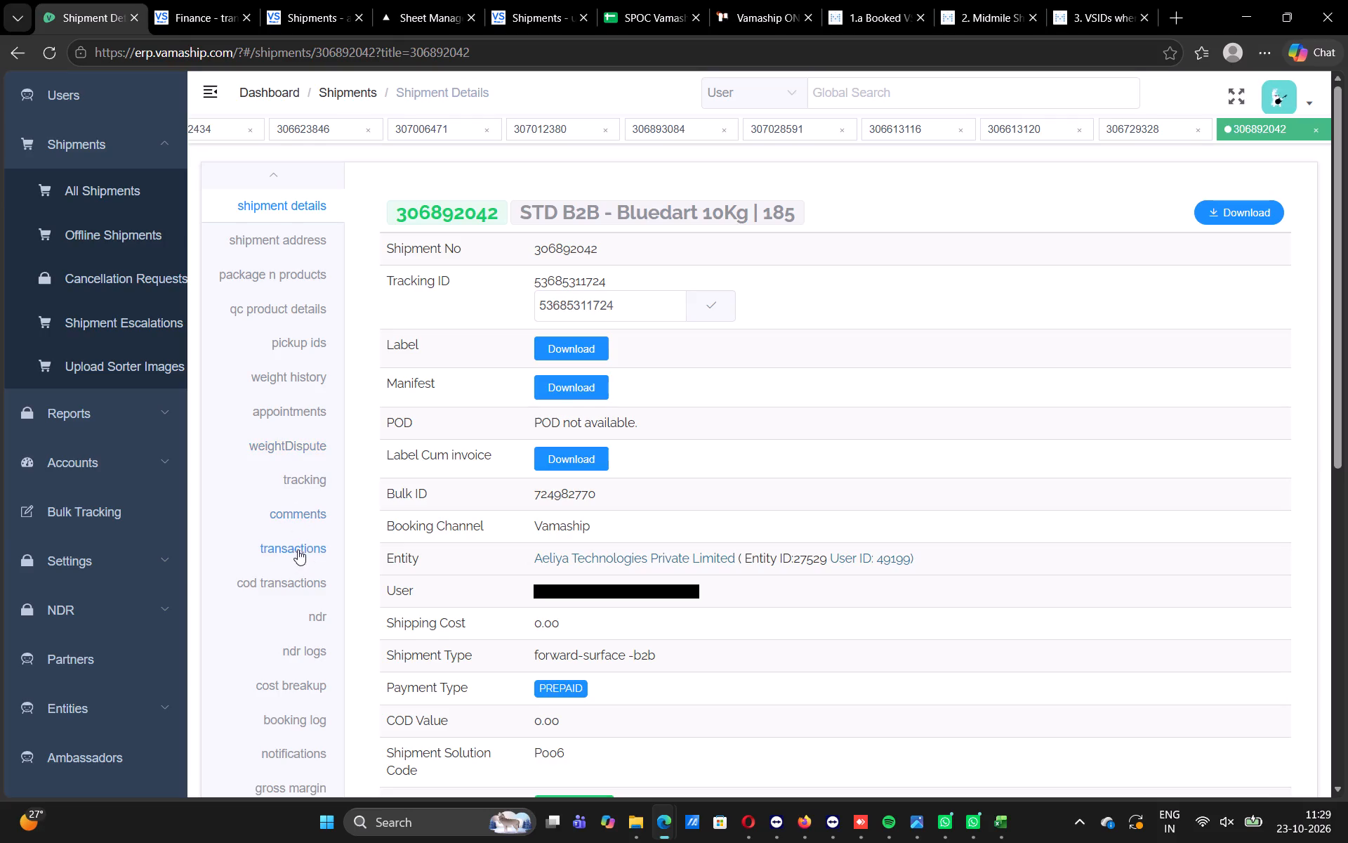
{"action": "left_click", "coordinate": [309, 481]}
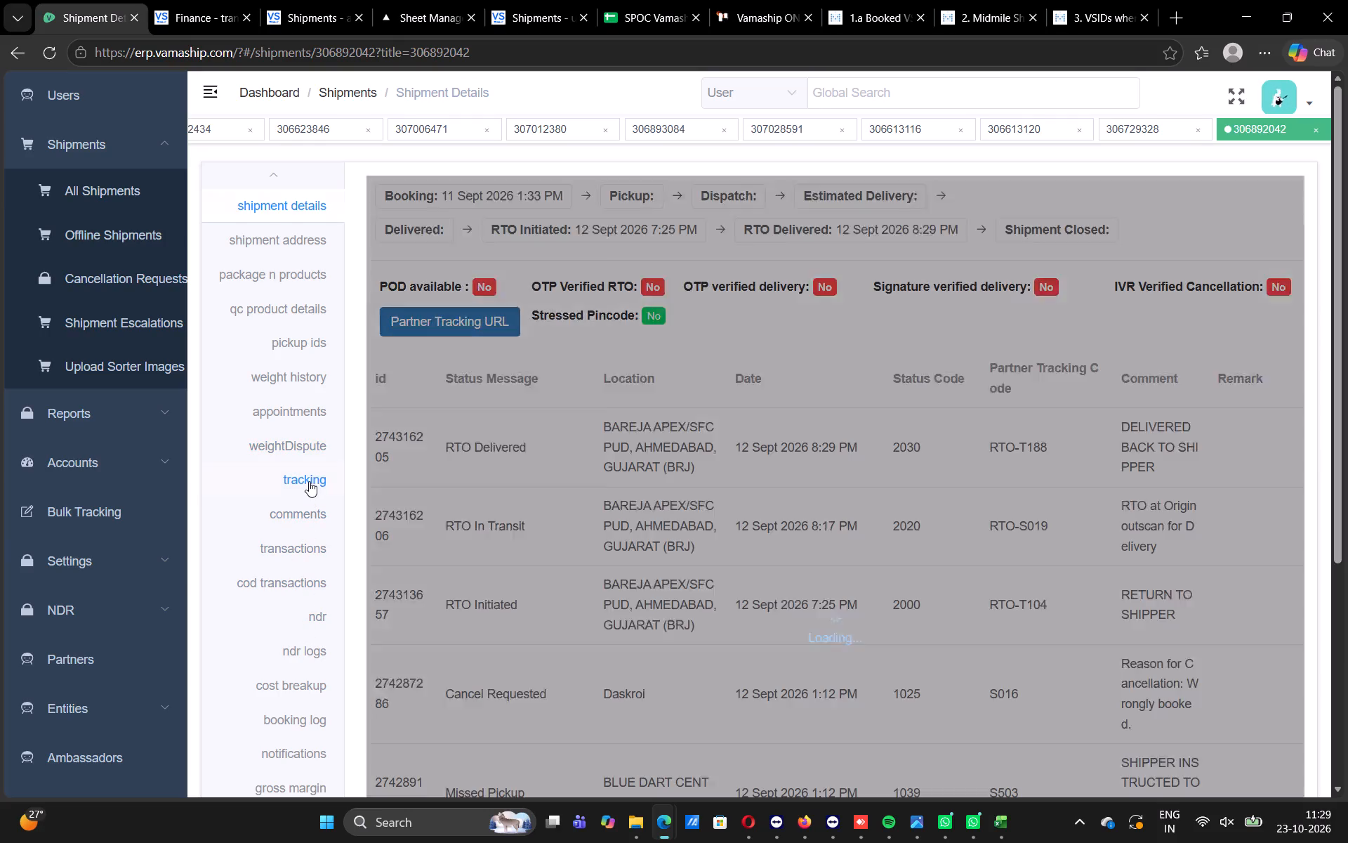
{"action": "left_click", "coordinate": [294, 550]}
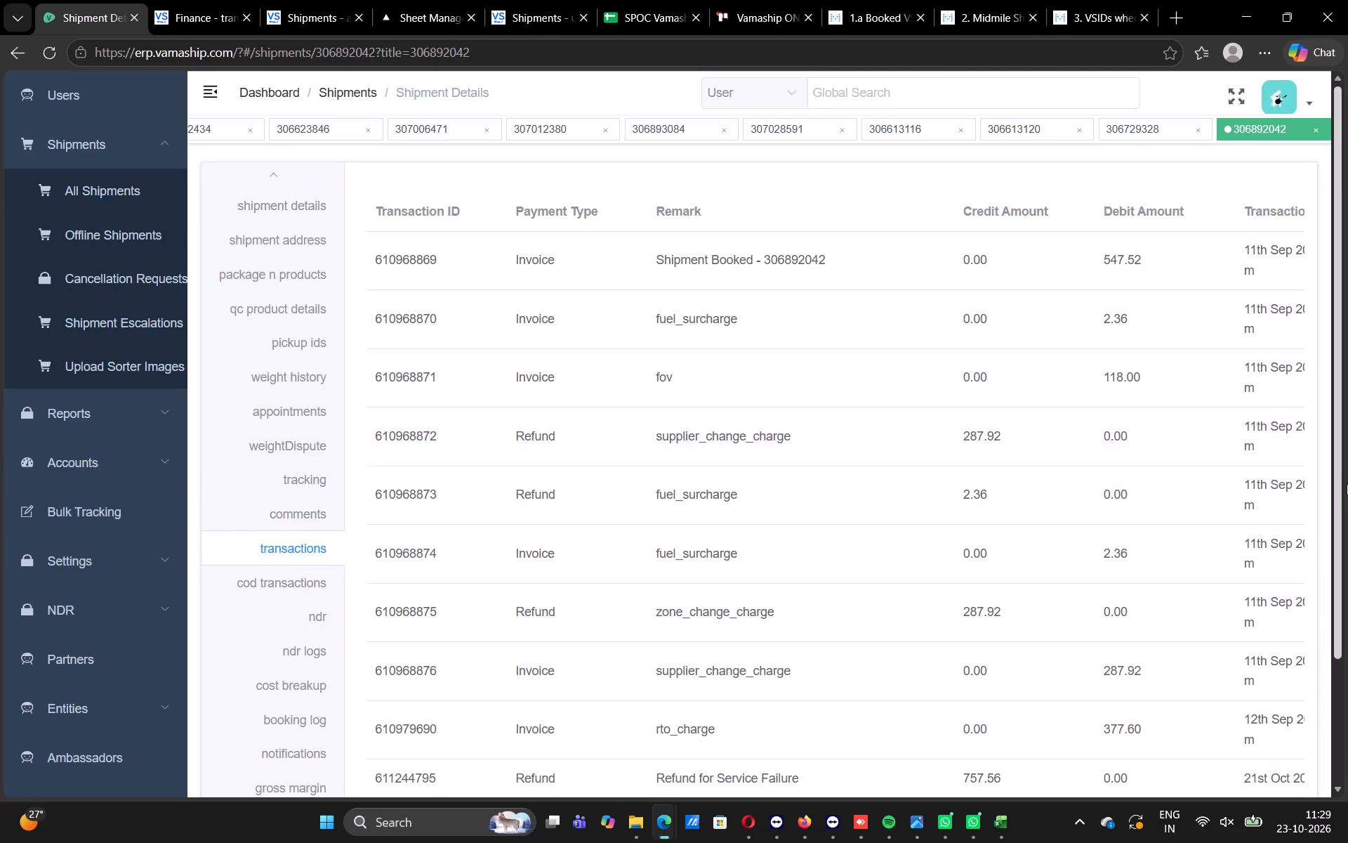
{"action": "left_click_drag", "start_coordinate": [1340, 485], "coordinate": [1305, 591]}
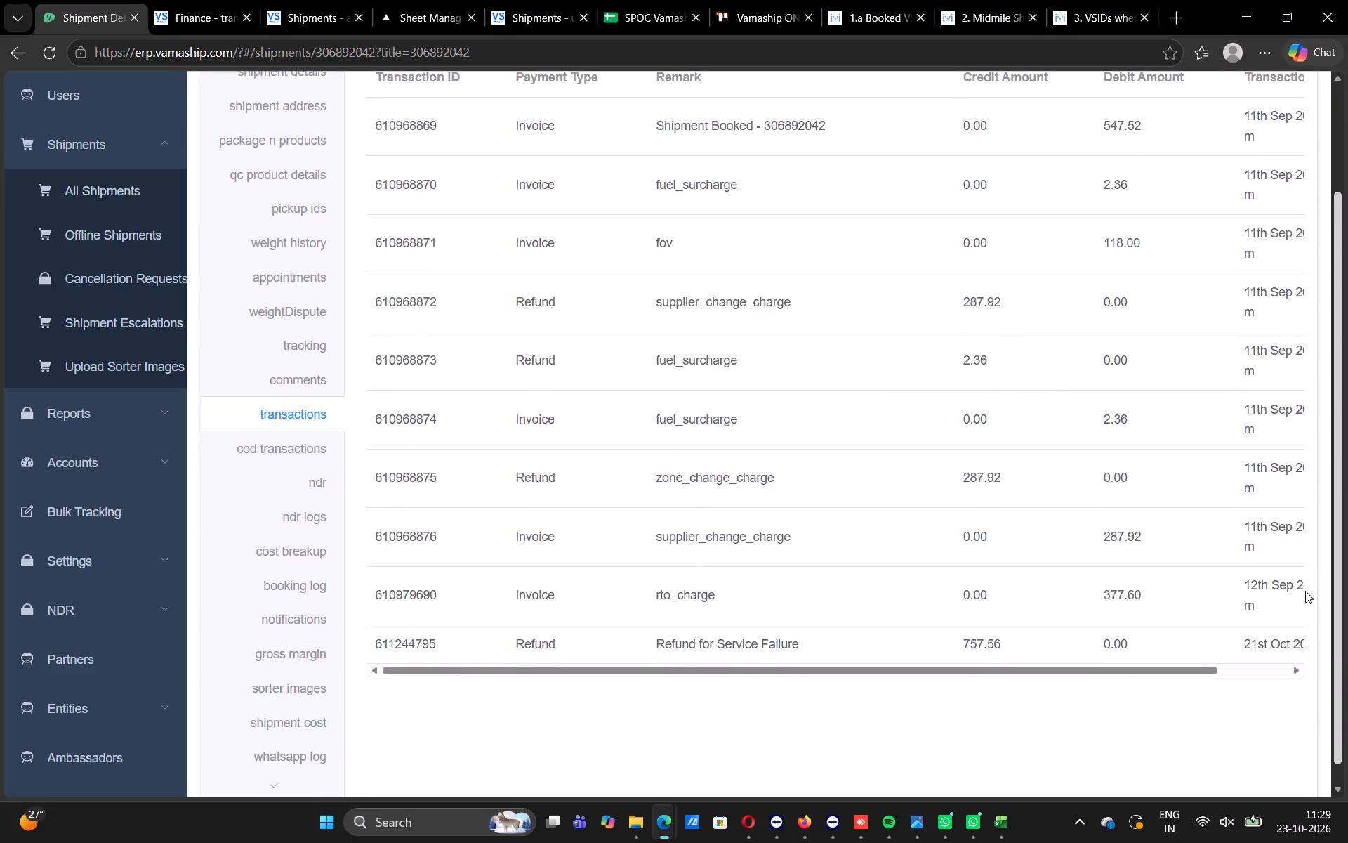
{"action": "left_click_drag", "start_coordinate": [1305, 591], "coordinate": [1347, 365]}
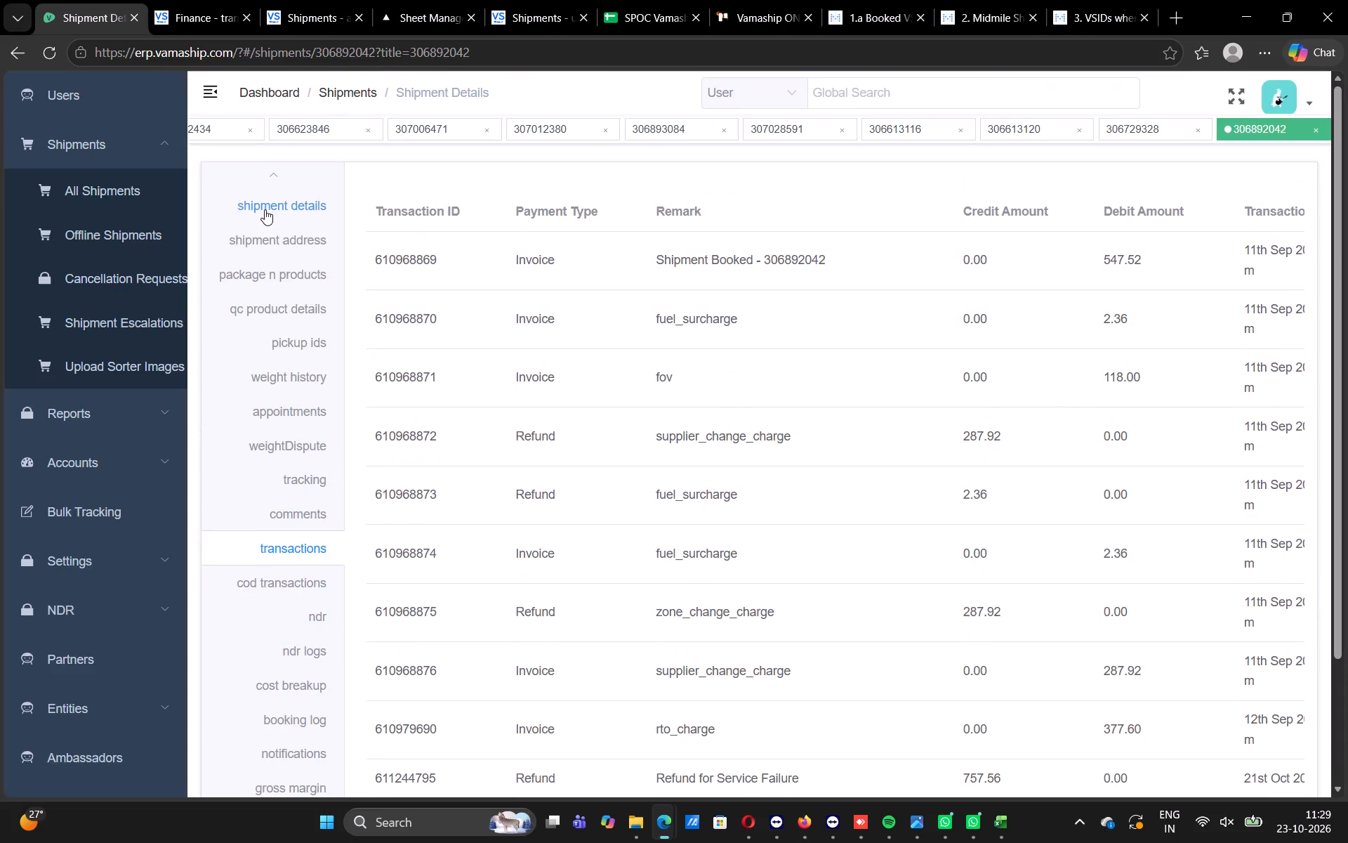
{"action": "left_click", "coordinate": [265, 209]}
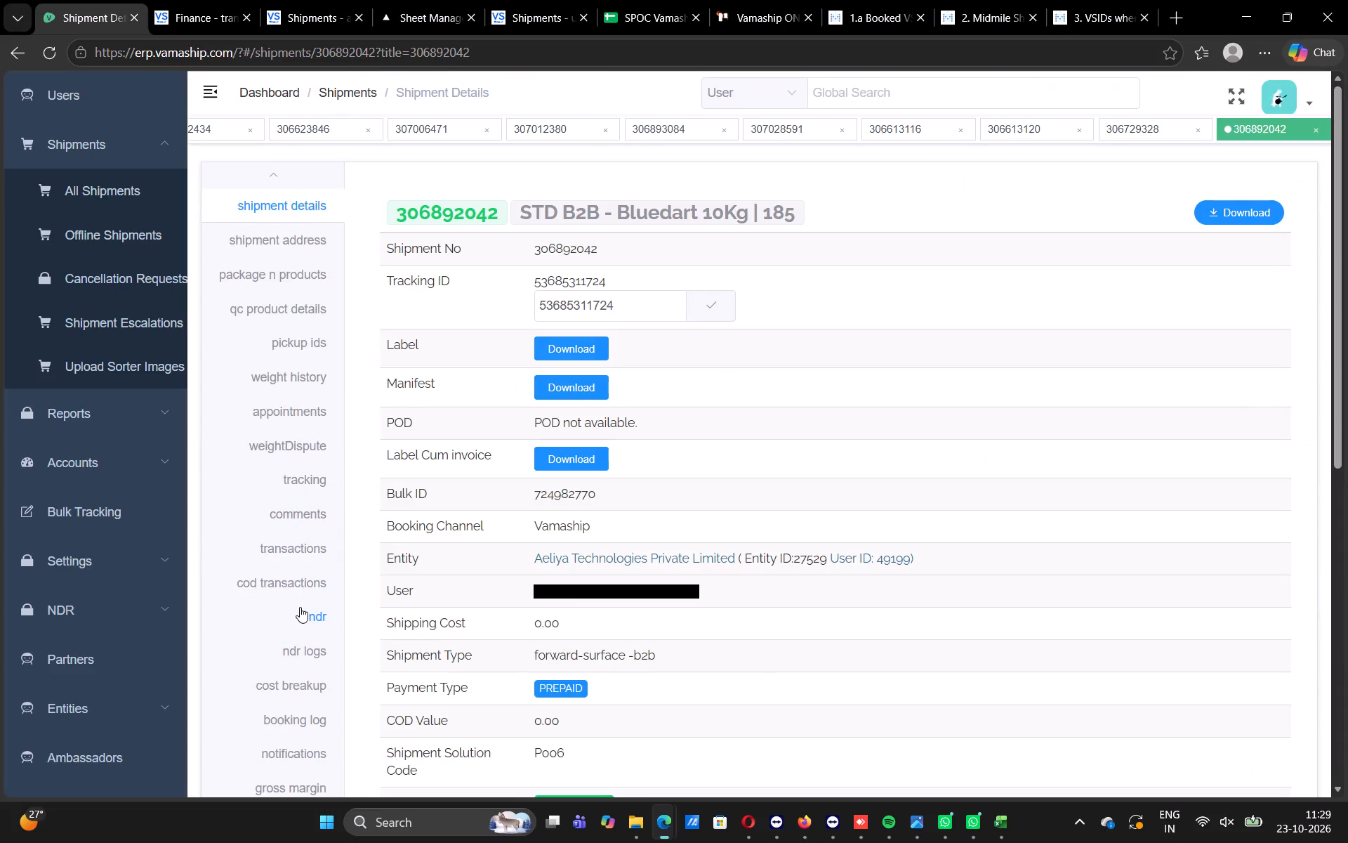
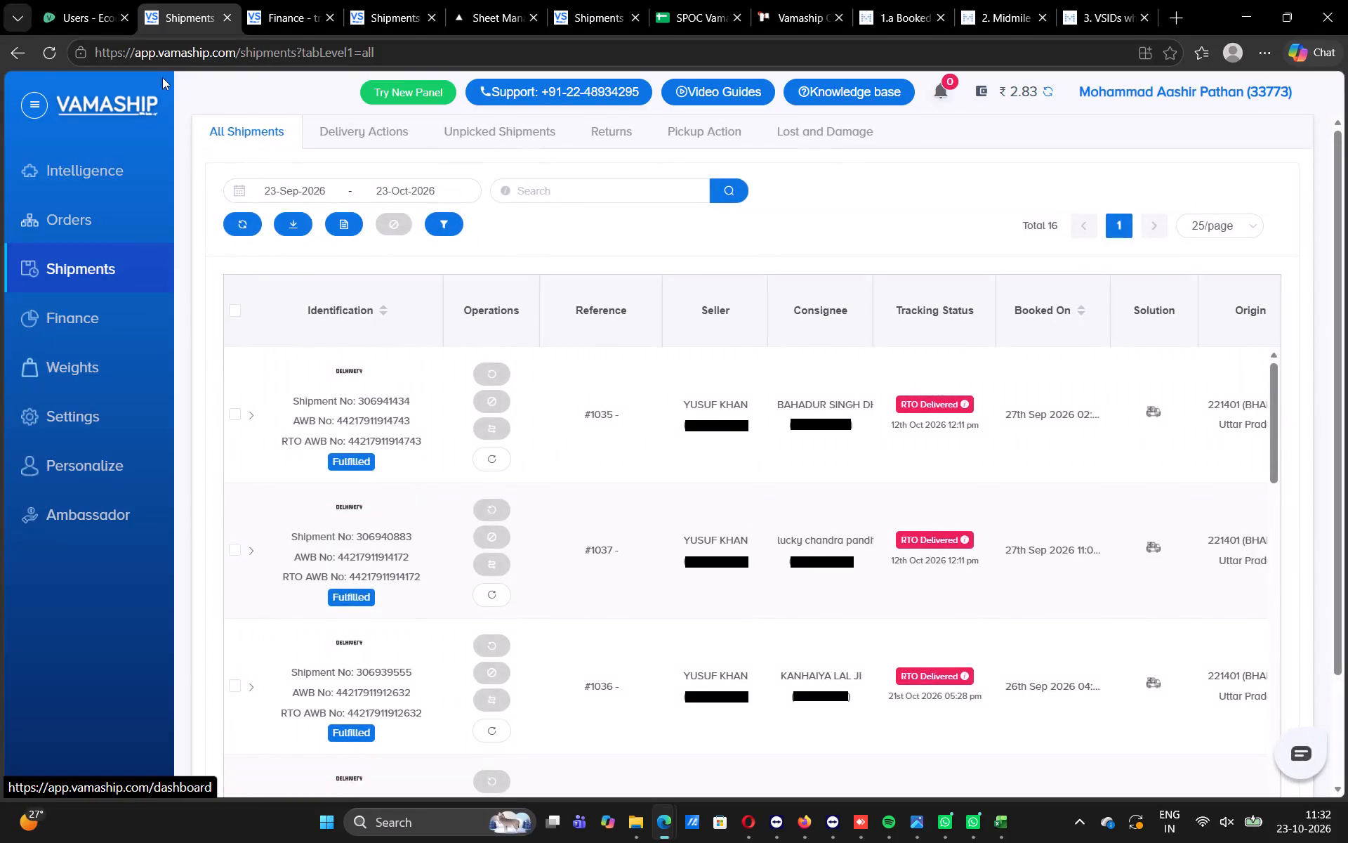
Close the SWASTHVAN AYURVEDA client's shipments page in the Vamaship panel.
{"action": "left_click", "coordinate": [229, 16]}
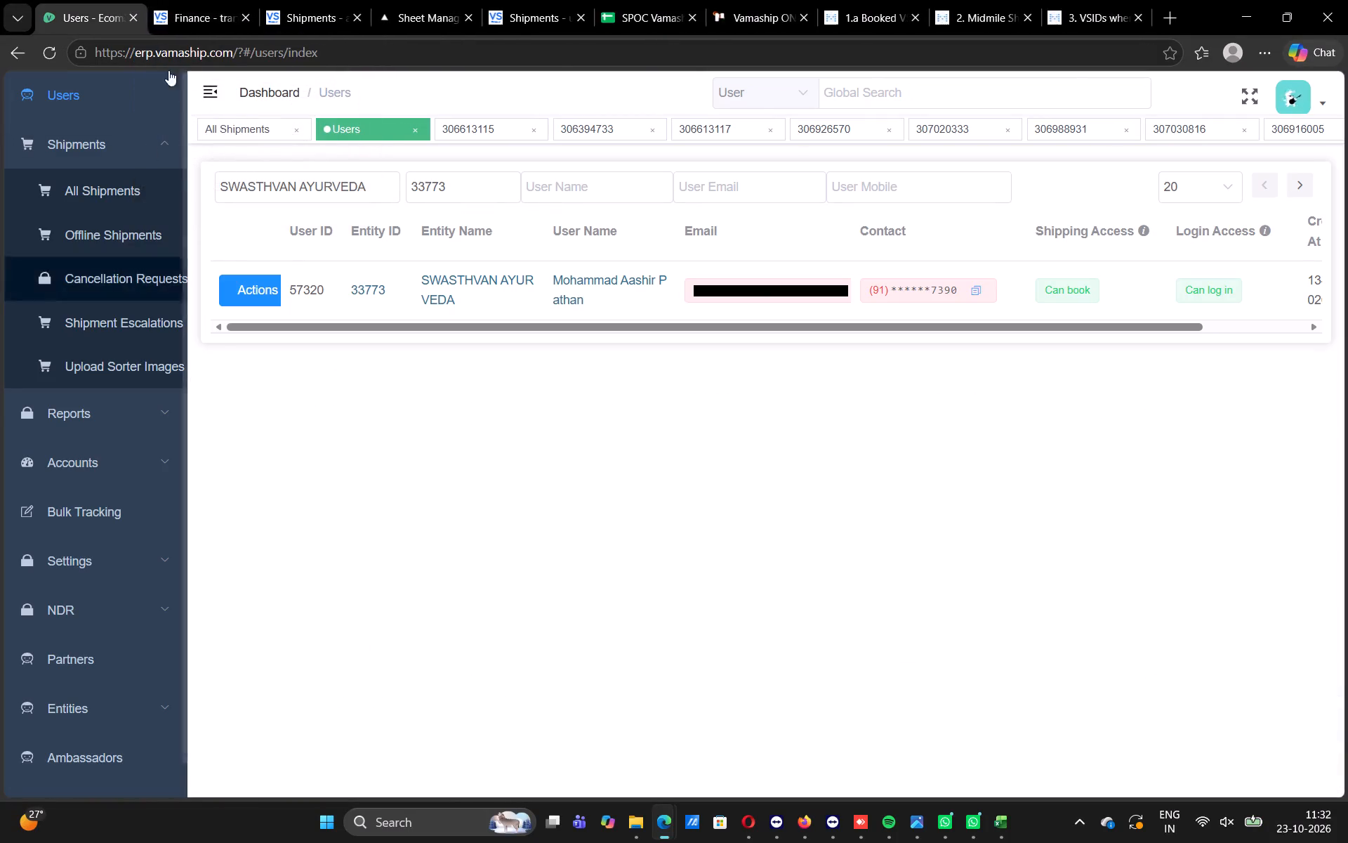
Examine the ledger balance transactions on the open Finance page, checking shipment numbers, remarks and debit or credit amounts from August to October 2026.
{"action": "left_click", "coordinate": [218, 0]}
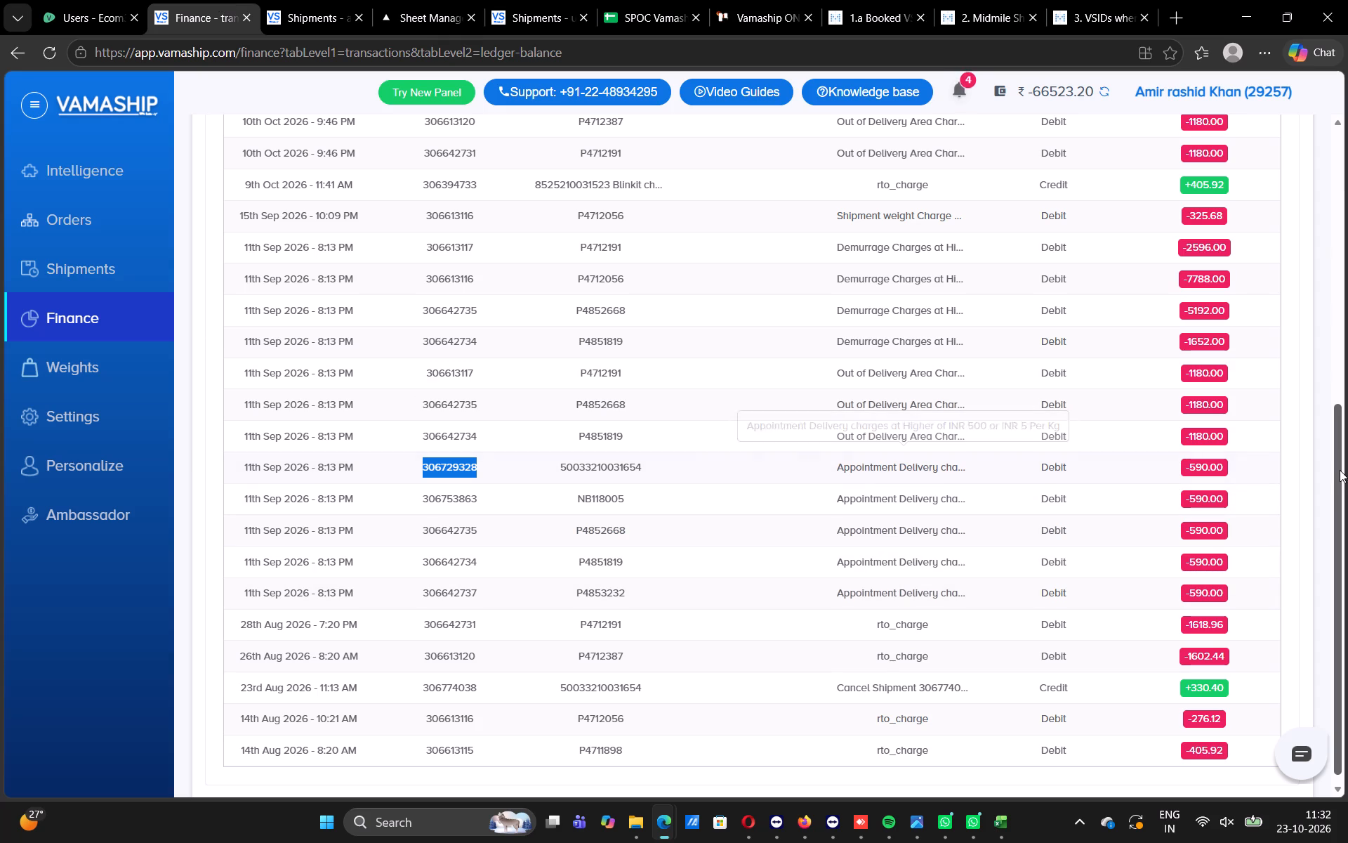
{"action": "left_click_drag", "start_coordinate": [1335, 476], "coordinate": [1347, 421]}
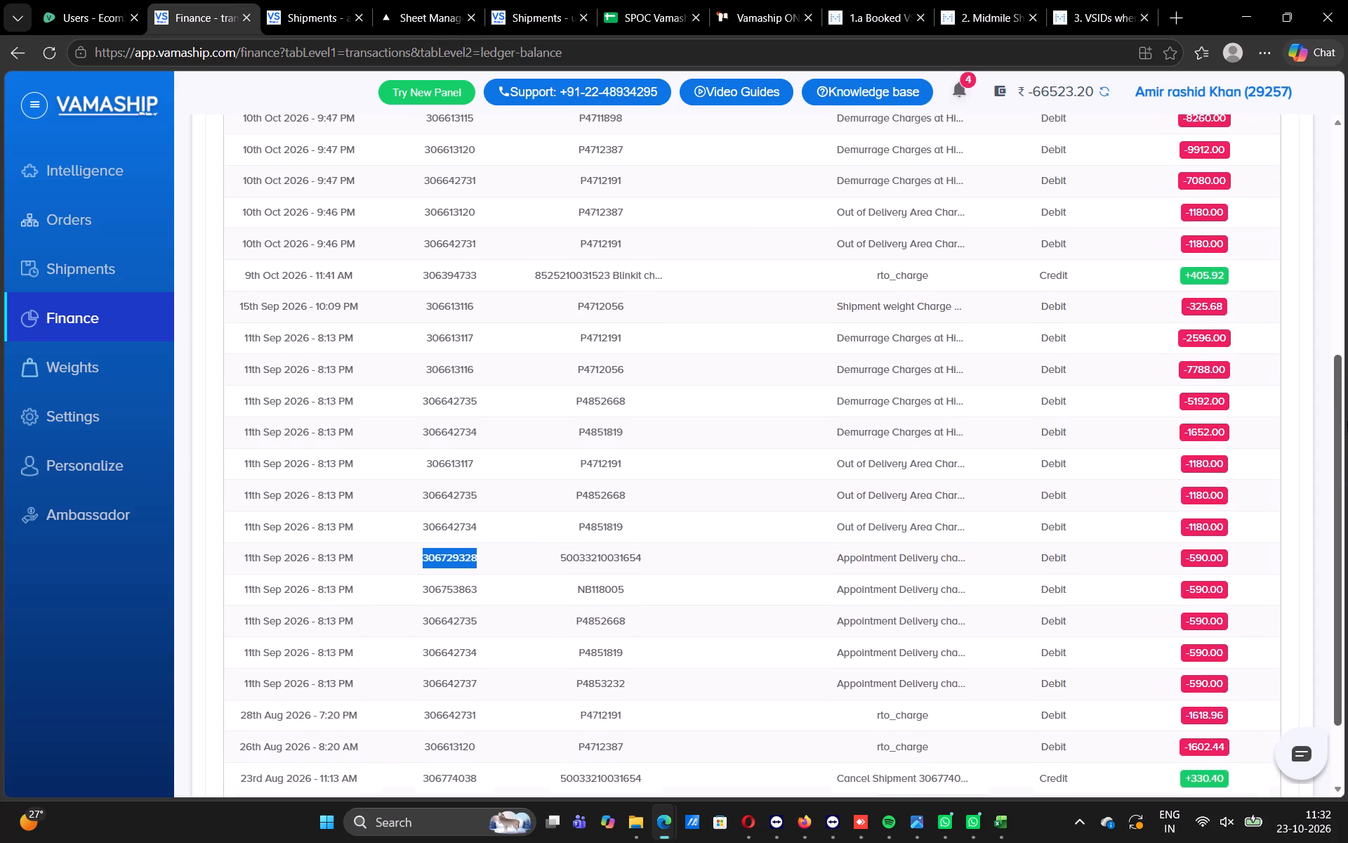
{"action": "left_click_drag", "start_coordinate": [1347, 421], "coordinate": [1347, 307]}
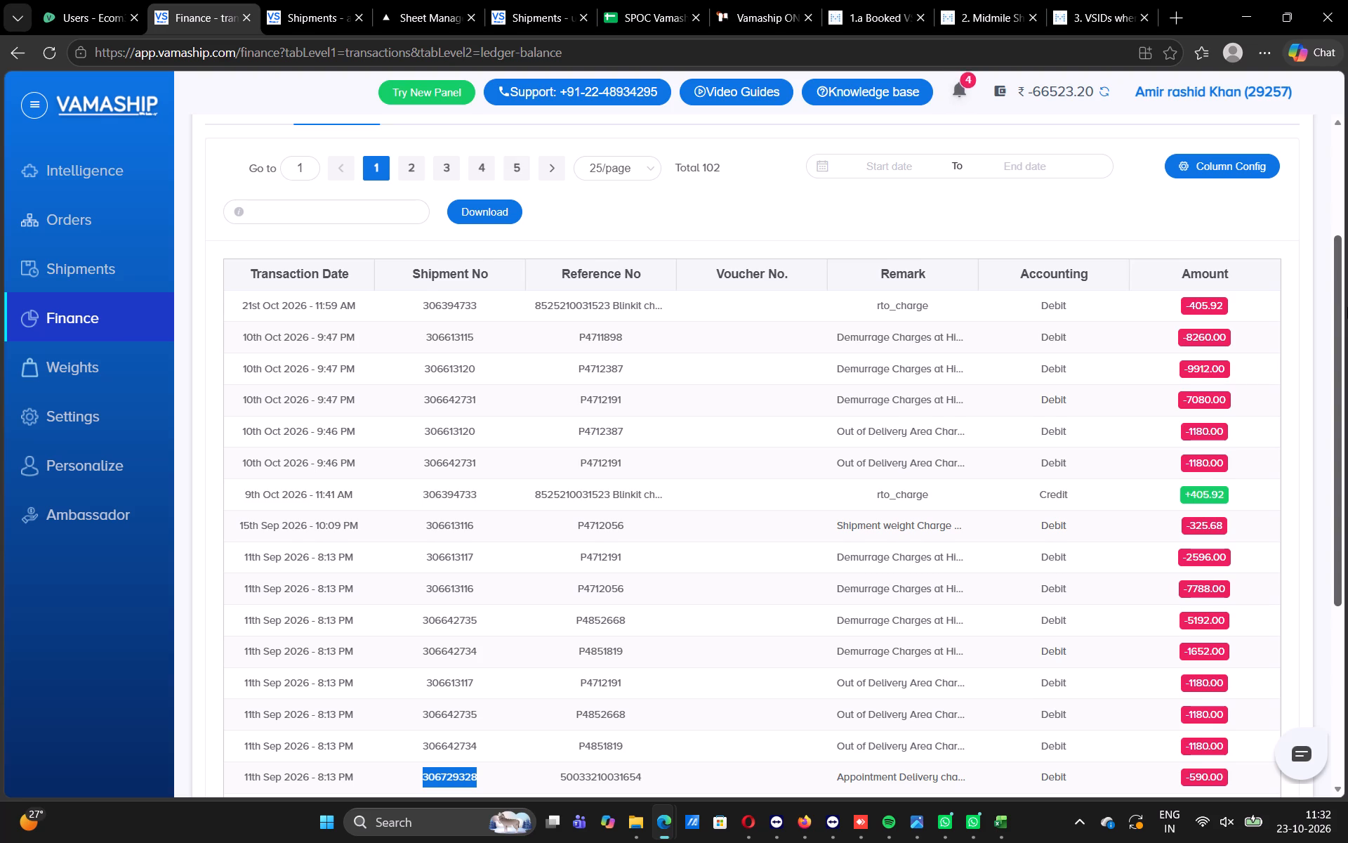
{"action": "left_click_drag", "start_coordinate": [1347, 307], "coordinate": [1347, 307]}
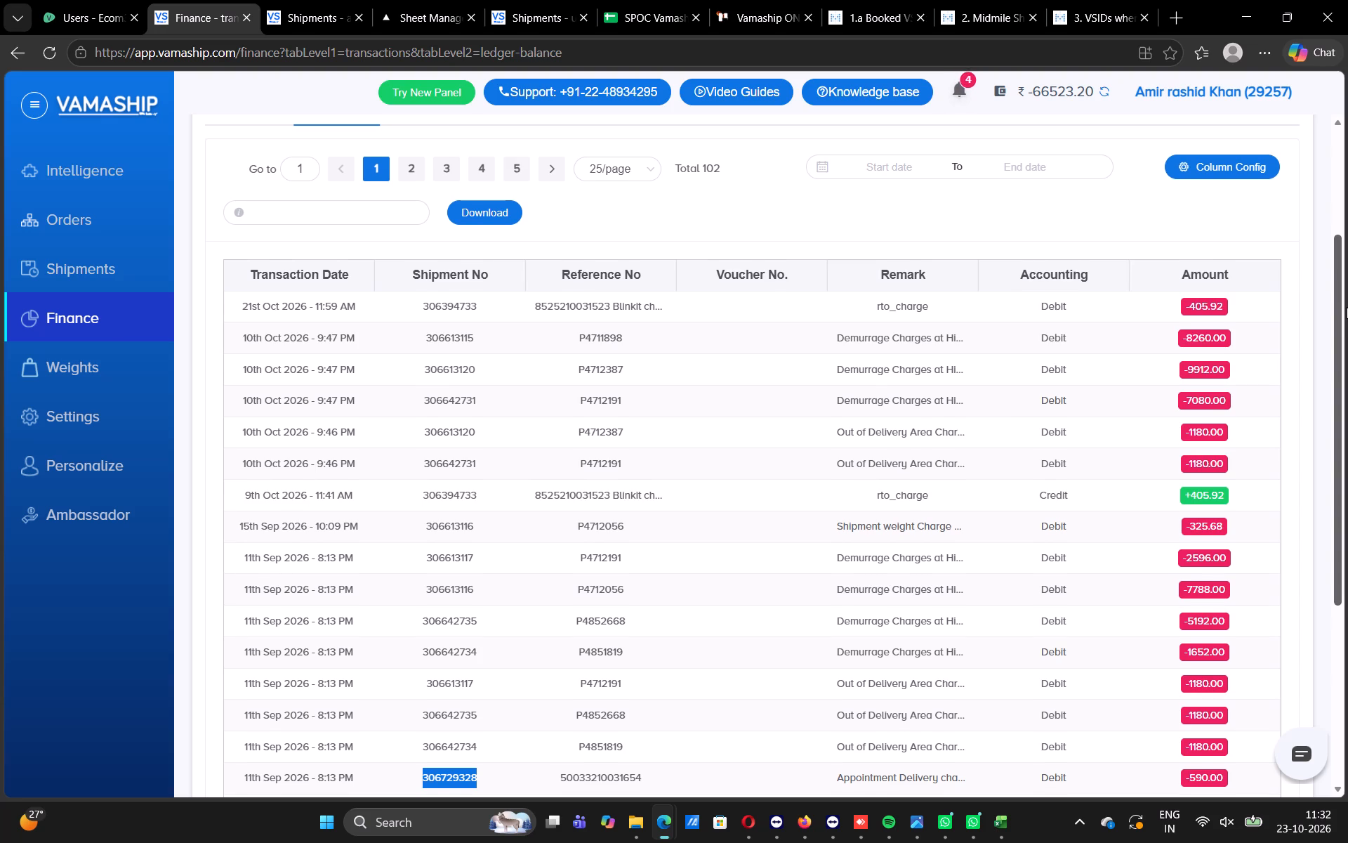
{"action": "left_click_drag", "start_coordinate": [1347, 307], "coordinate": [1288, 573]}
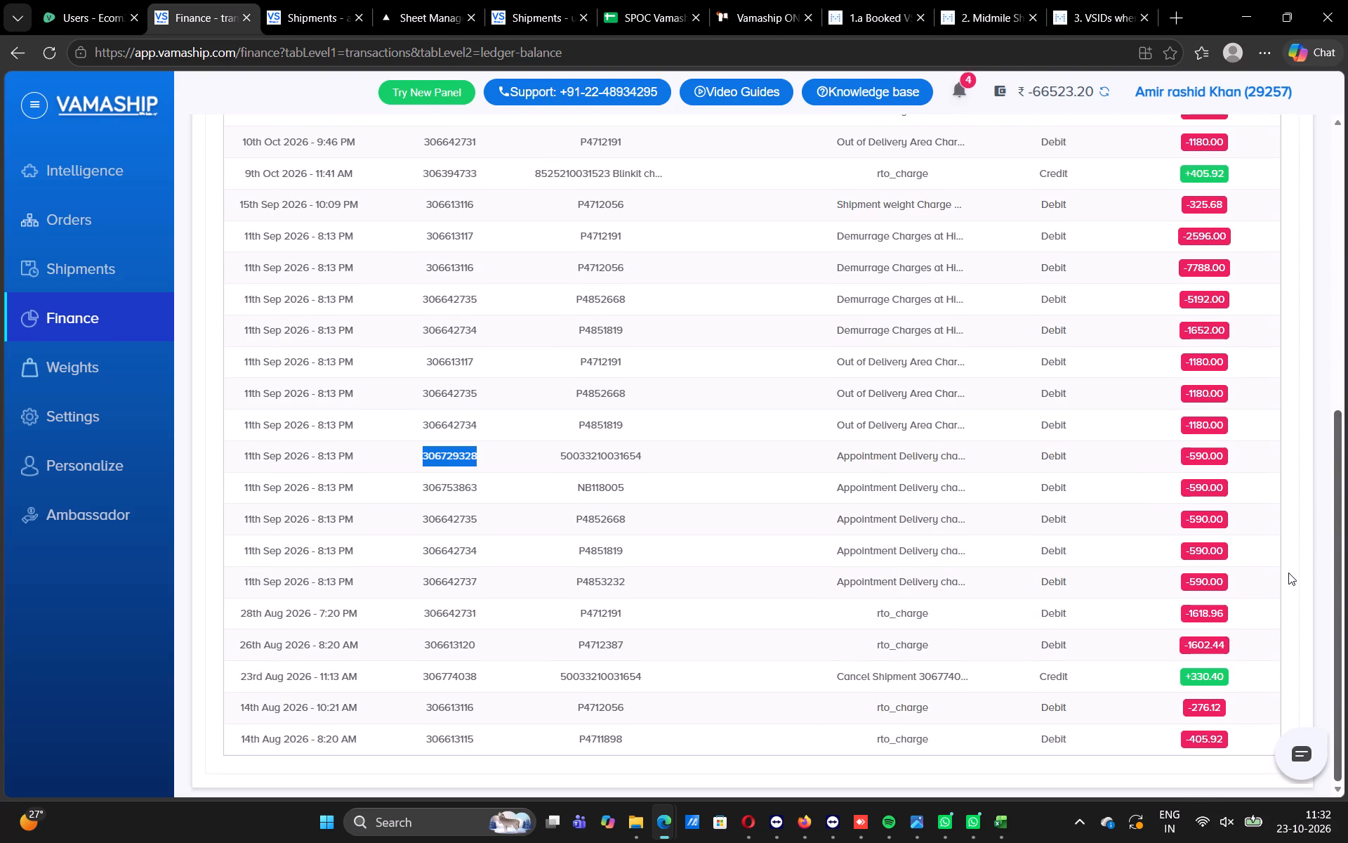
{"action": "left_click_drag", "start_coordinate": [1288, 573], "coordinate": [1286, 551]}
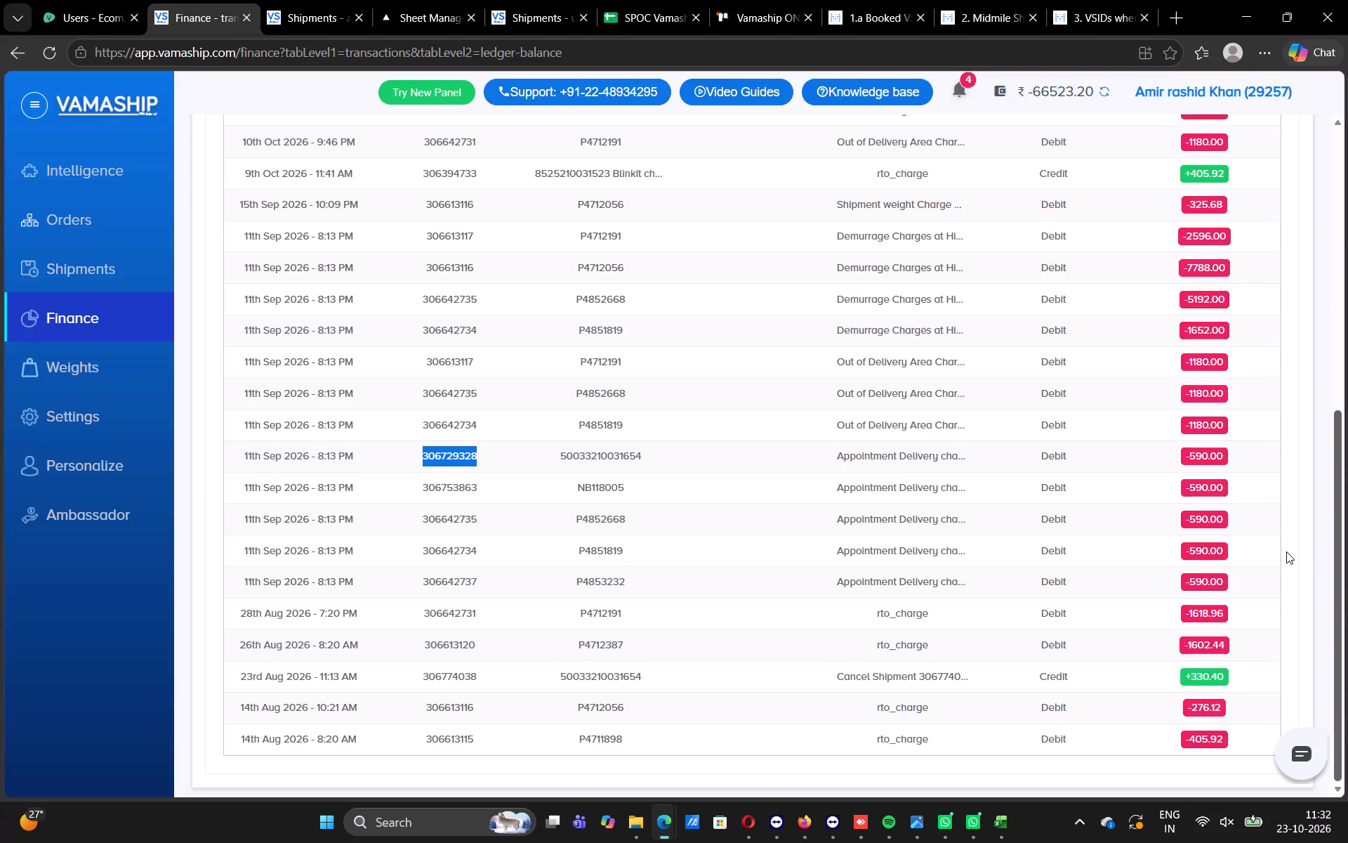
{"action": "left_click_drag", "start_coordinate": [1286, 551], "coordinate": [1347, 233]}
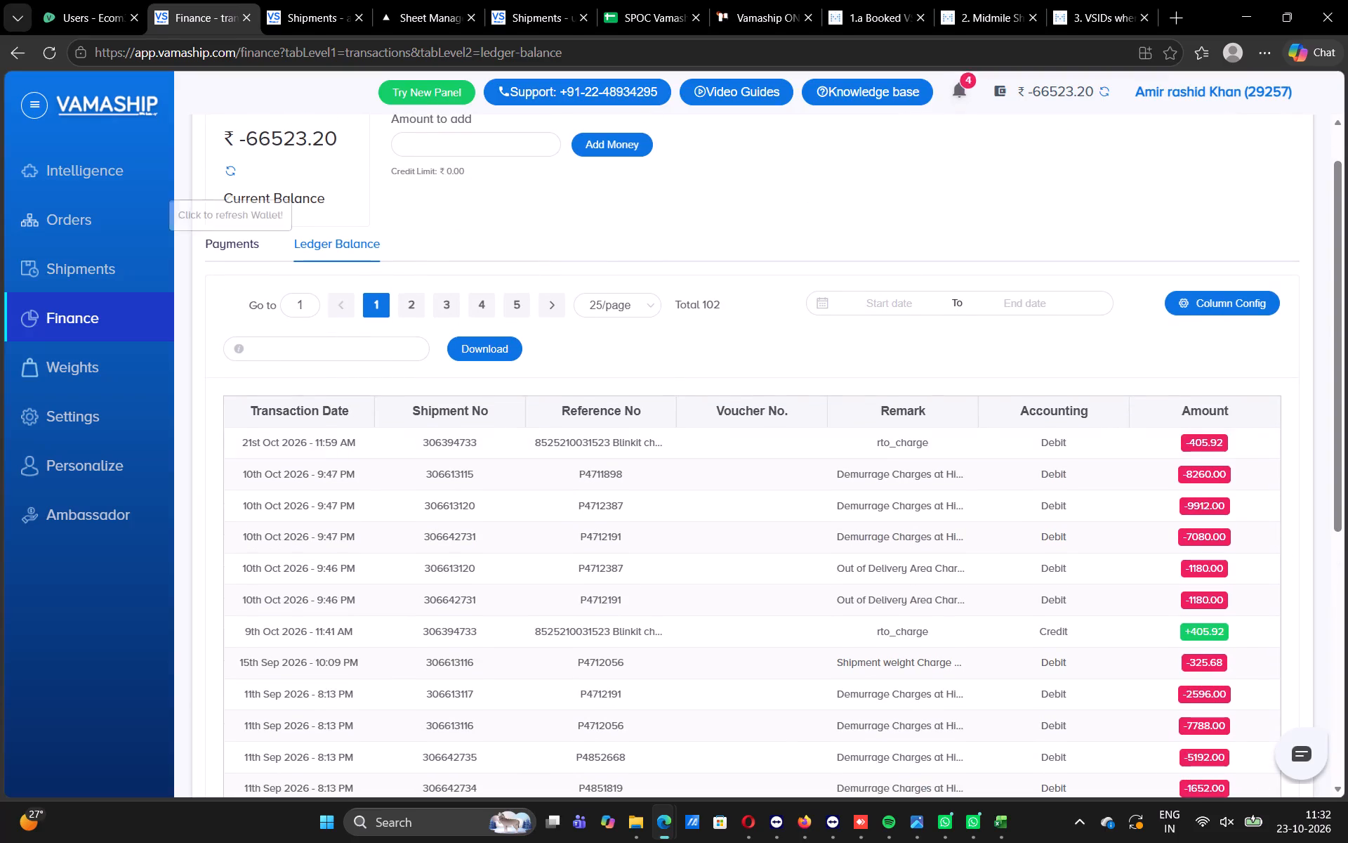
Switch back to the Vamaship ERP and open the list of all shipments.
{"action": "left_click", "coordinate": [84, 0]}
{"action": "left_click", "coordinate": [105, 207]}
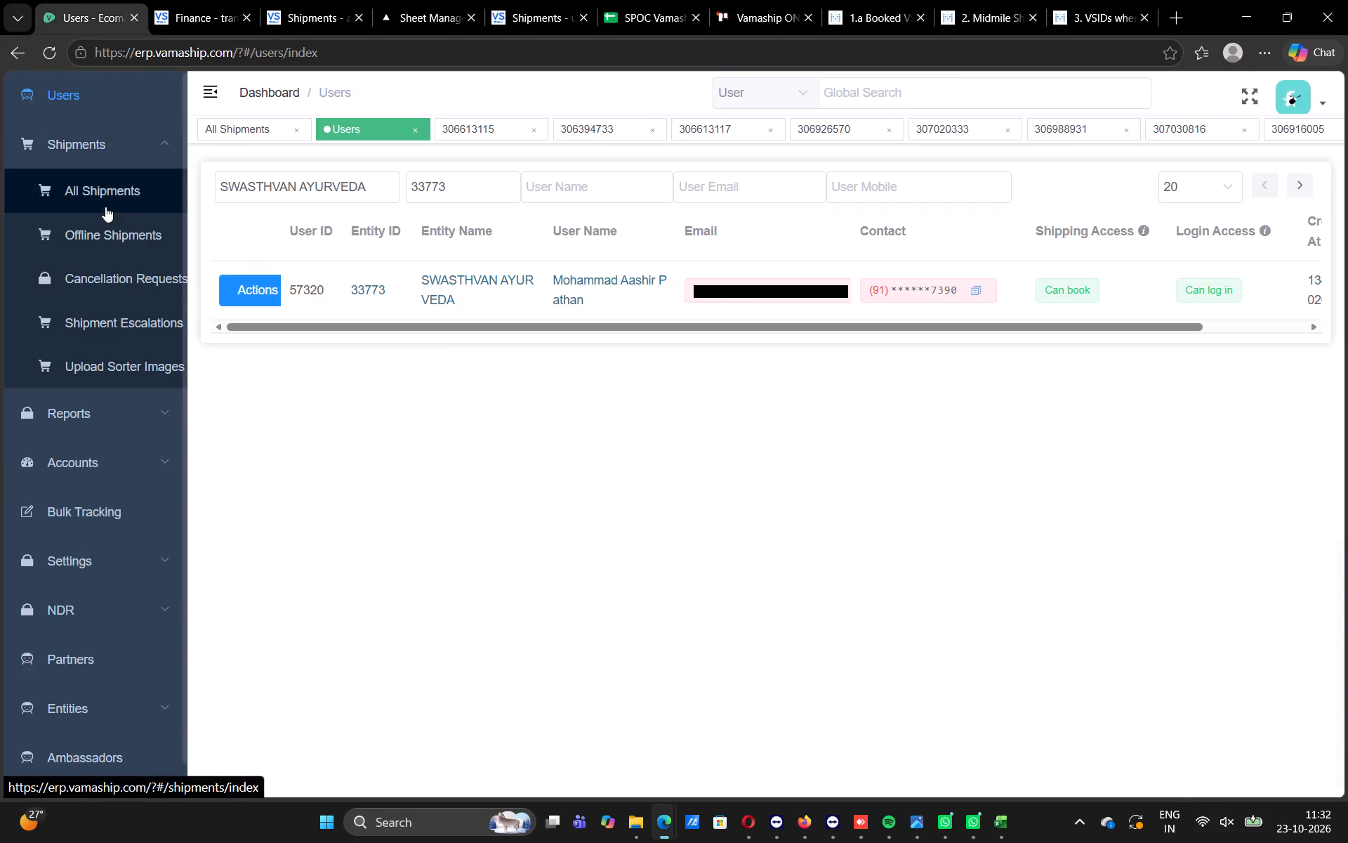
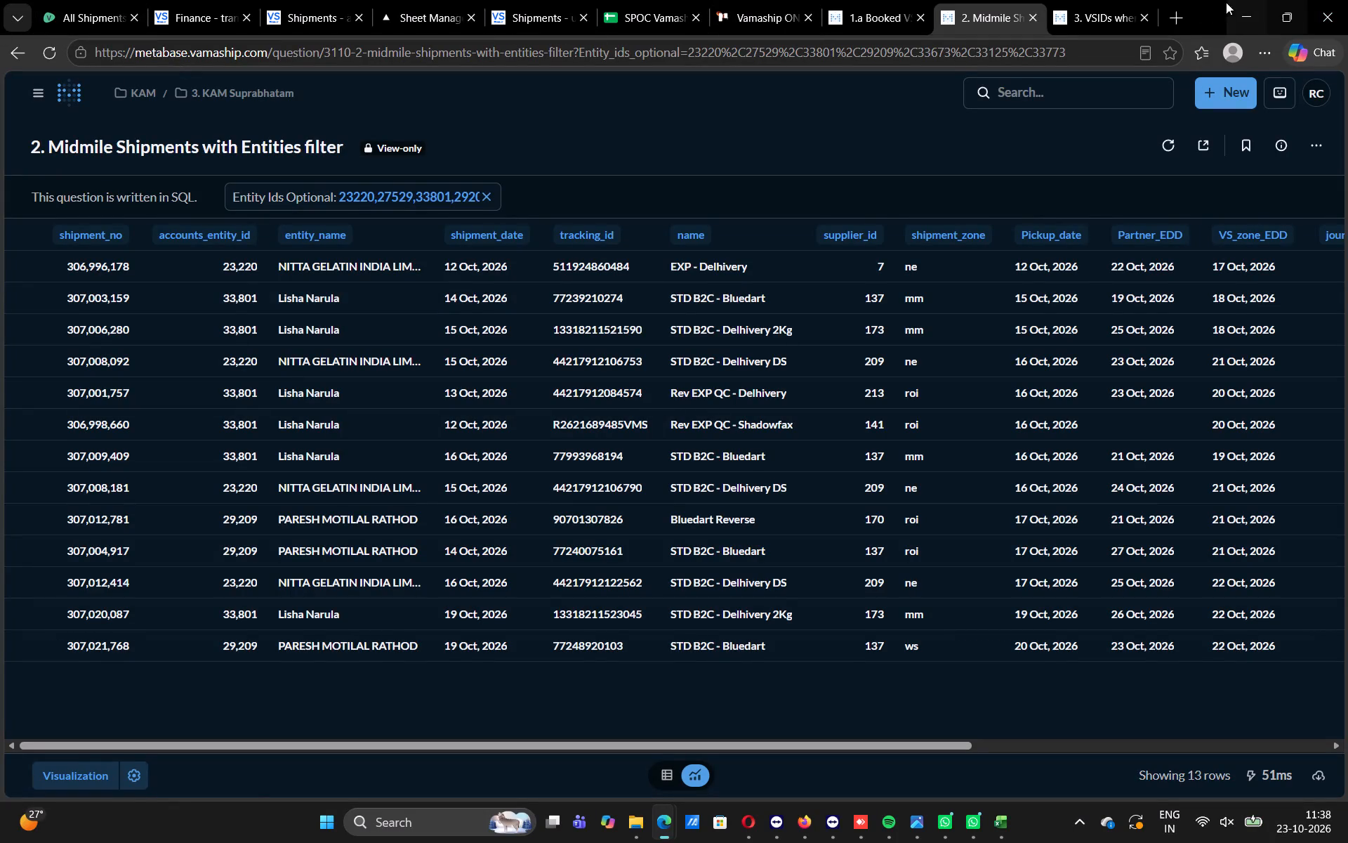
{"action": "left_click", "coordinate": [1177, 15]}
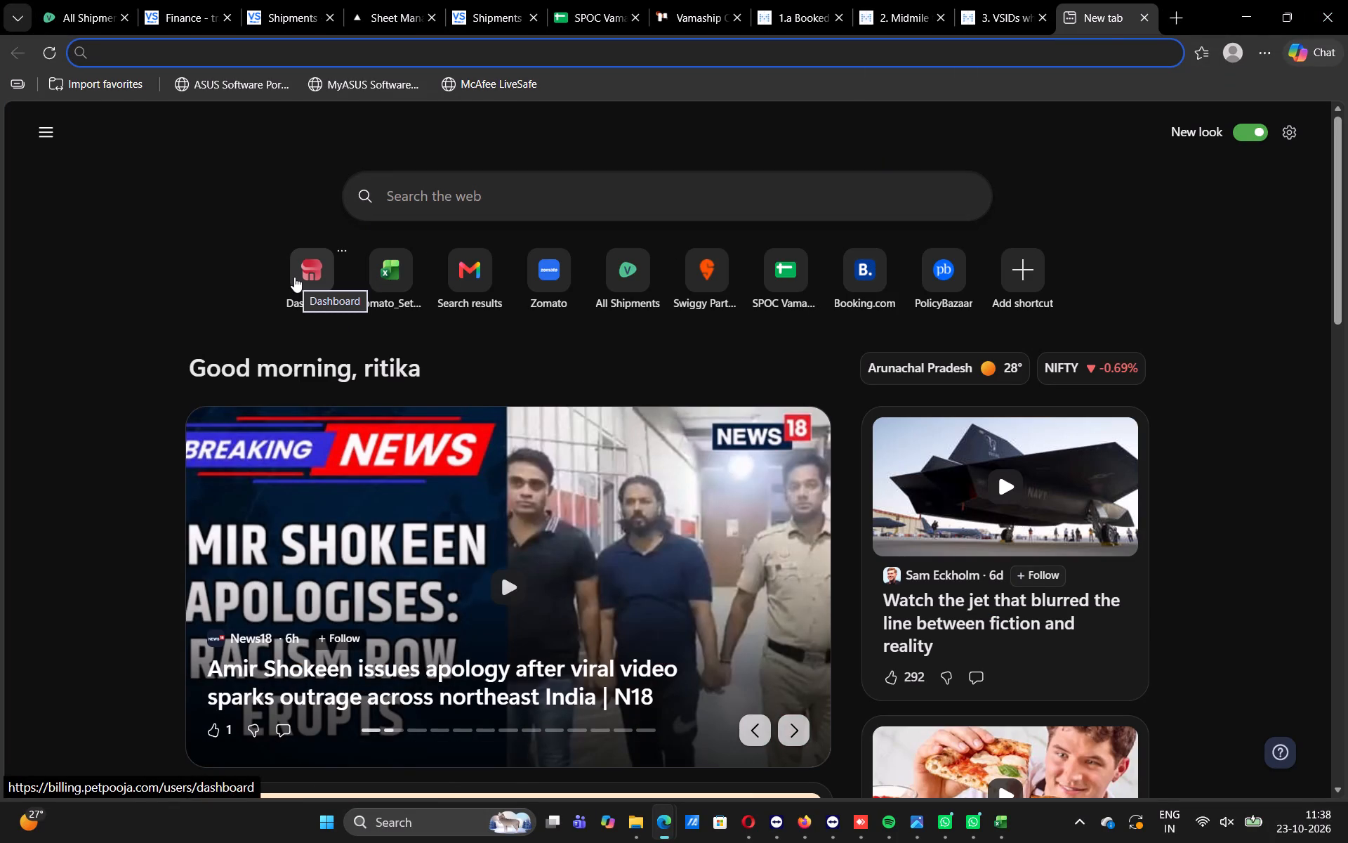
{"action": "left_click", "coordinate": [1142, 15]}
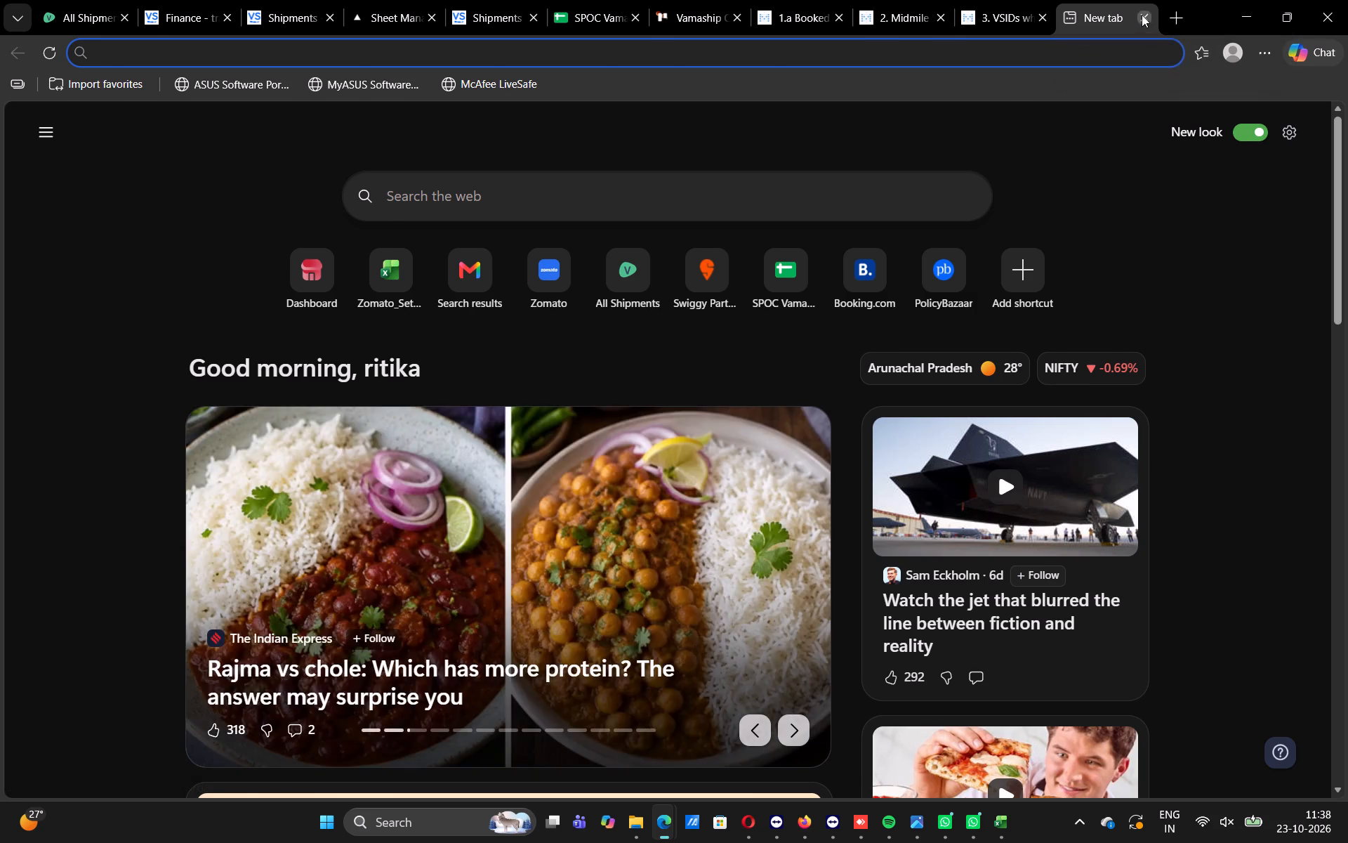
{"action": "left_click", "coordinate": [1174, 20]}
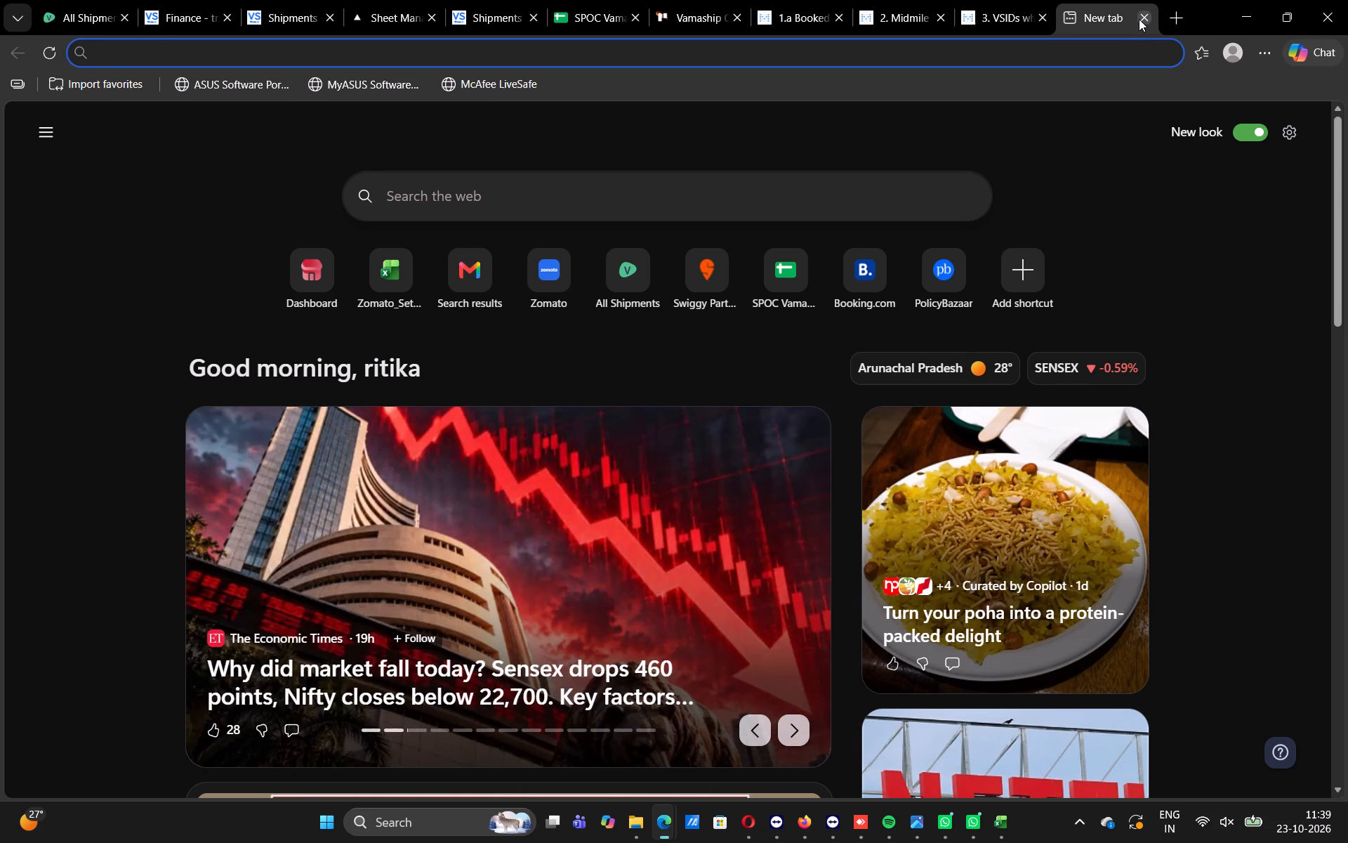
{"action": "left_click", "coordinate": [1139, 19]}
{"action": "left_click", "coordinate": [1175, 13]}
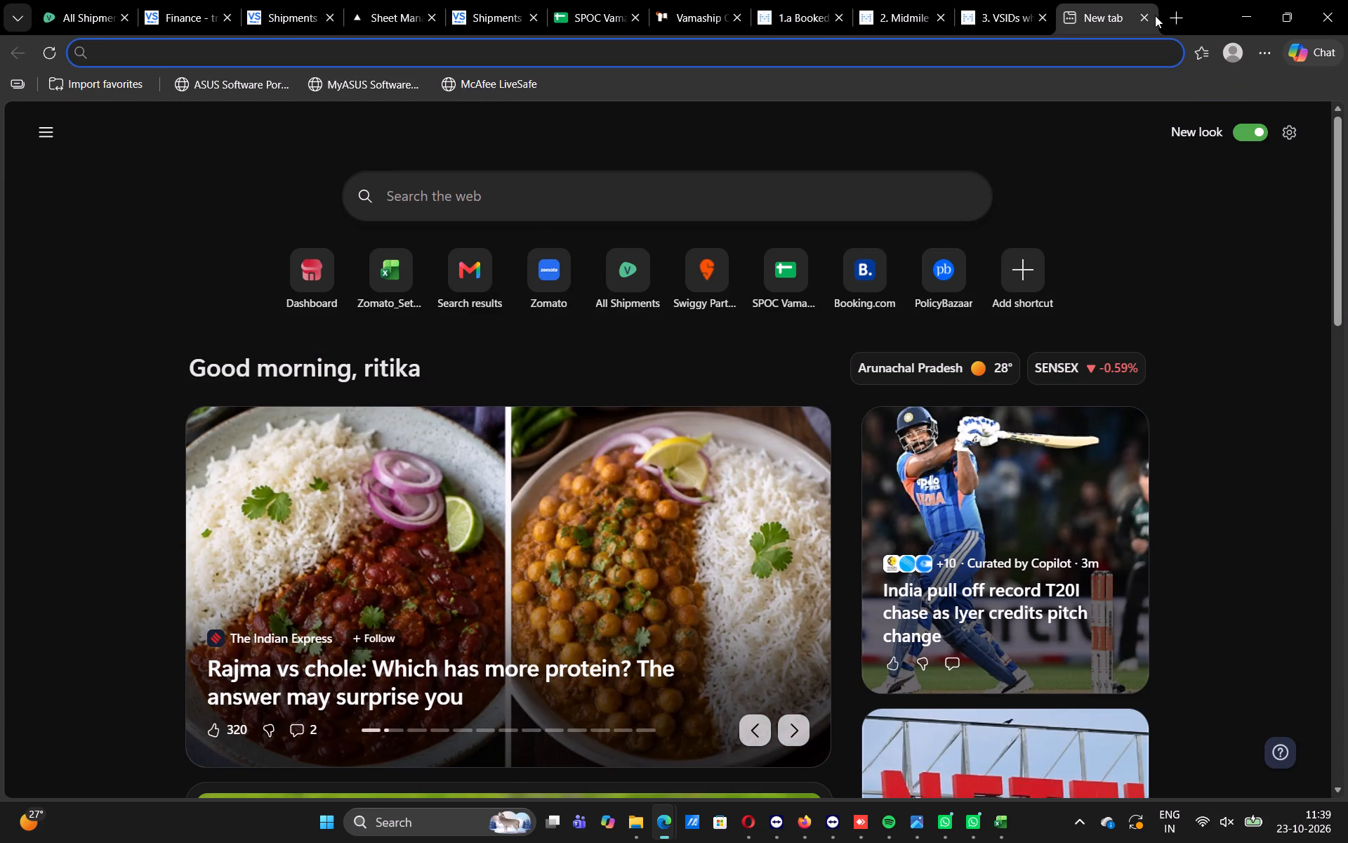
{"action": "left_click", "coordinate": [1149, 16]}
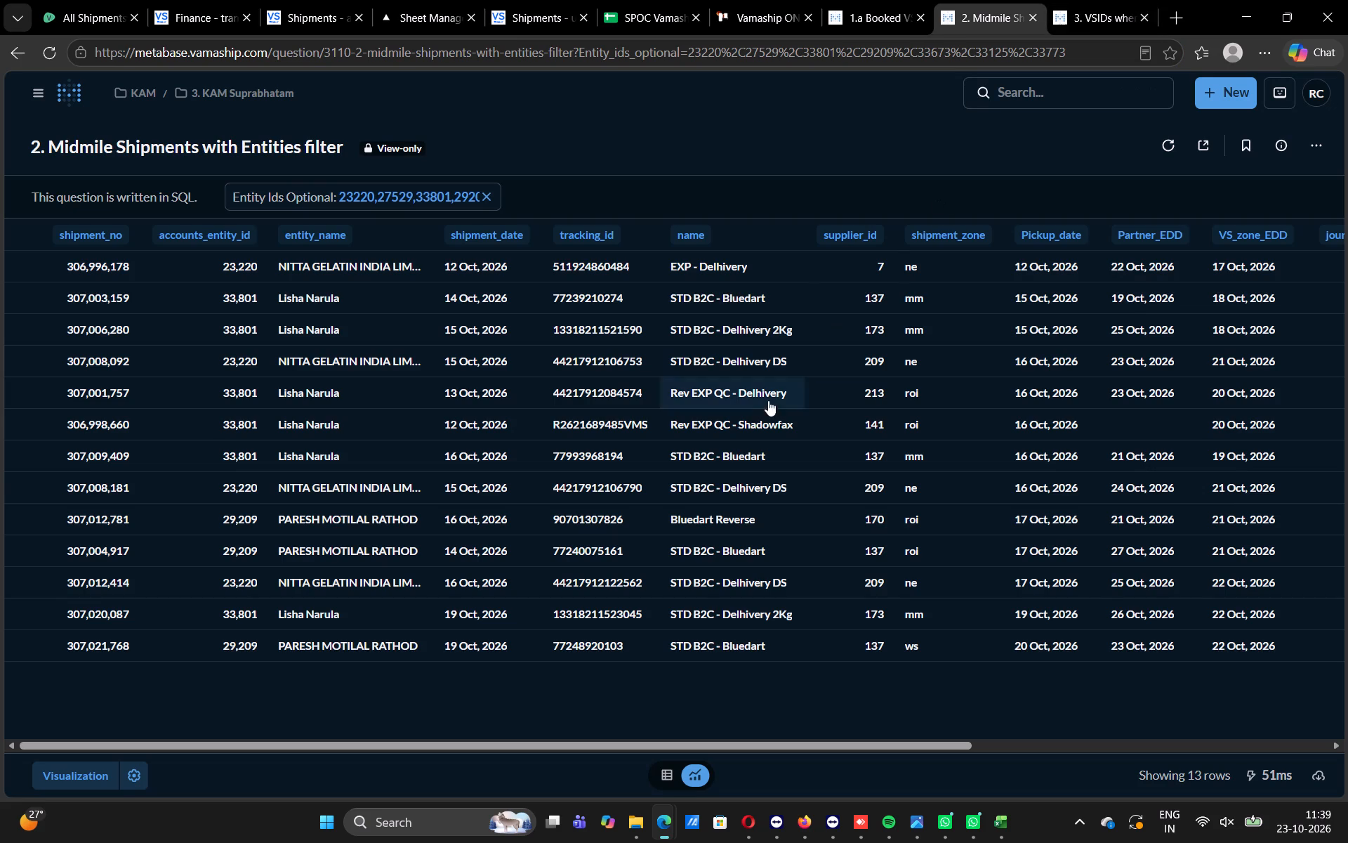
Check the entity rows in the Midmile Shipments report, and search the Vamaship ERP's all-shipments list for 33773.
{"action": "left_click", "coordinate": [284, 487]}
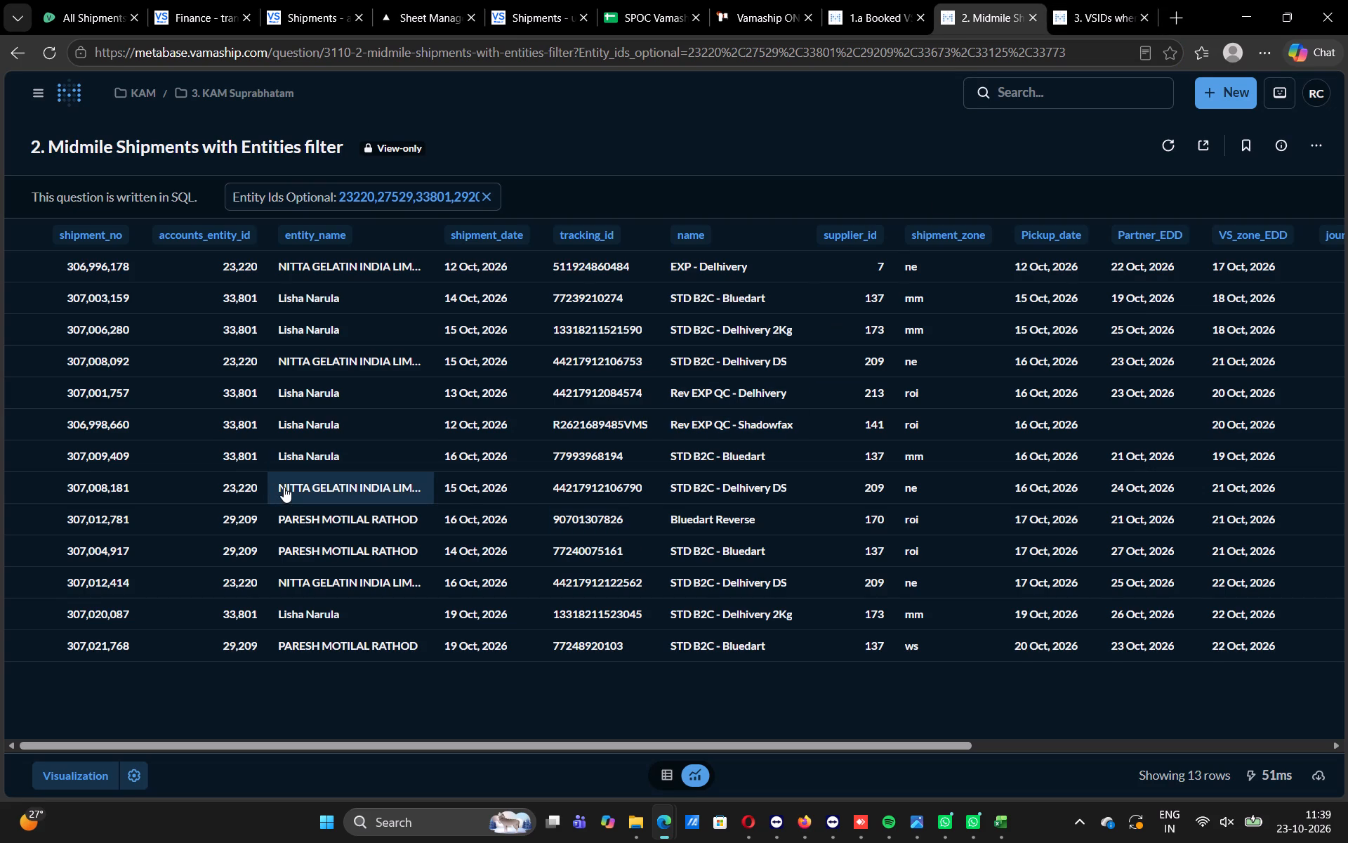
{"action": "left_click", "coordinate": [290, 514]}
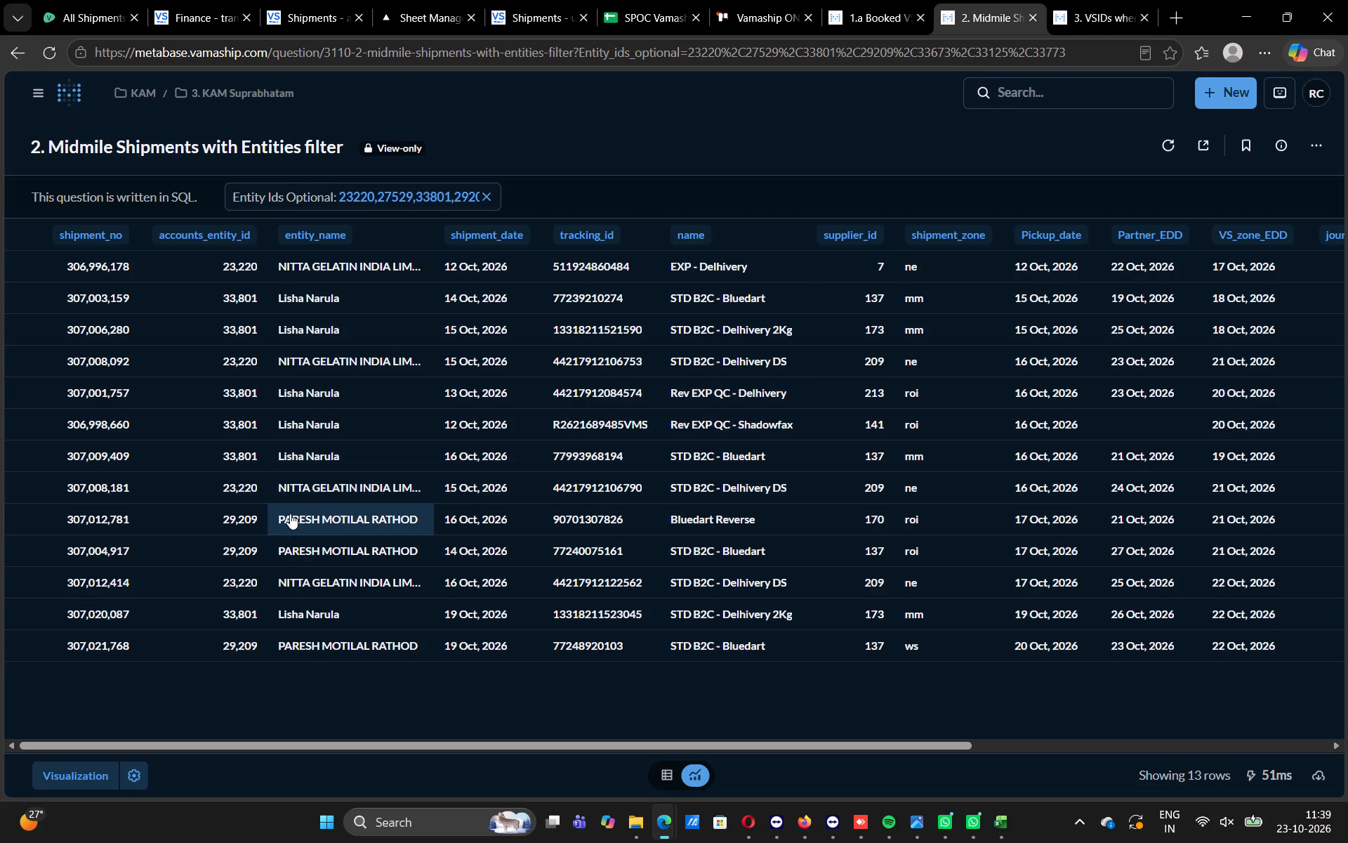
{"action": "left_click", "coordinate": [299, 619]}
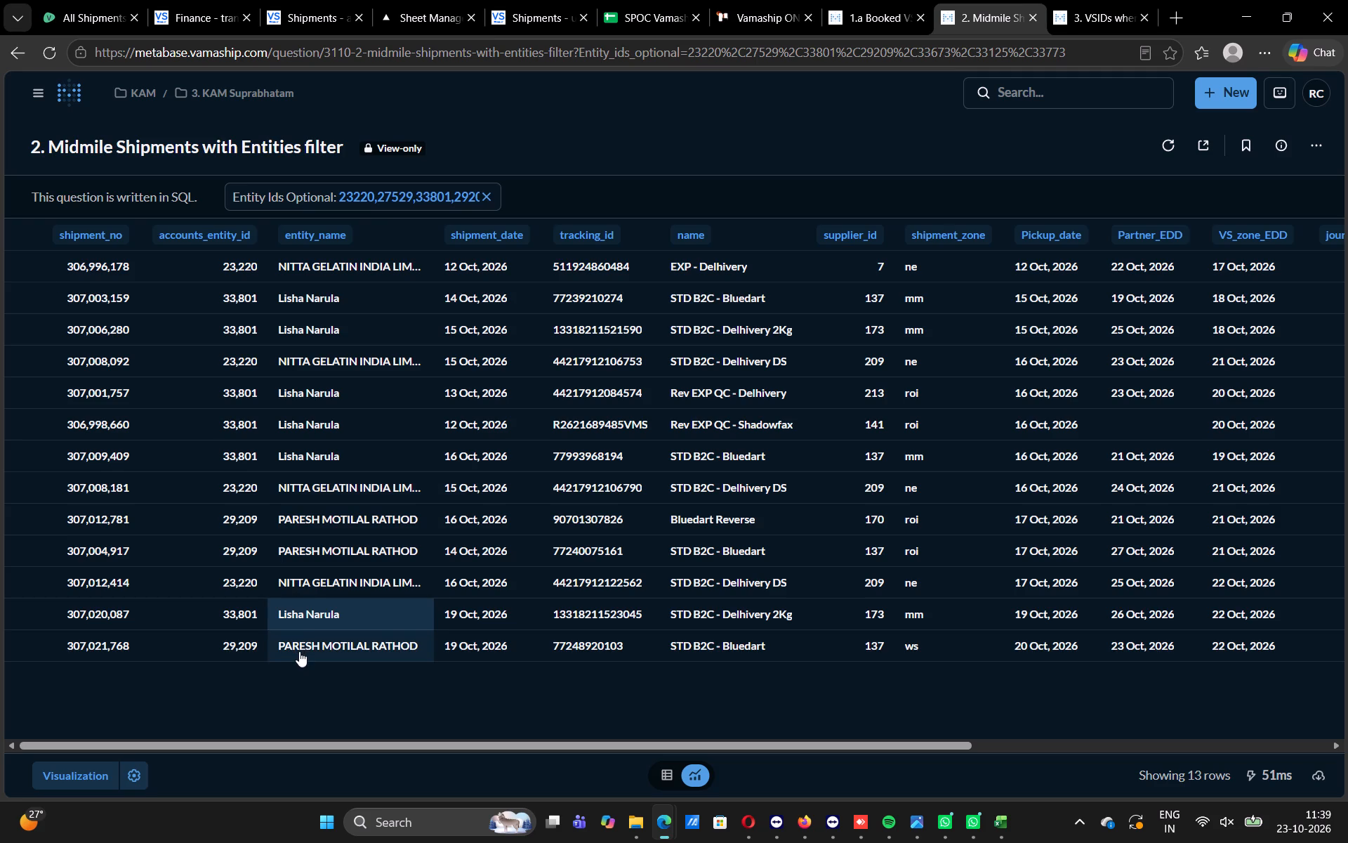
{"action": "left_click", "coordinate": [299, 651]}
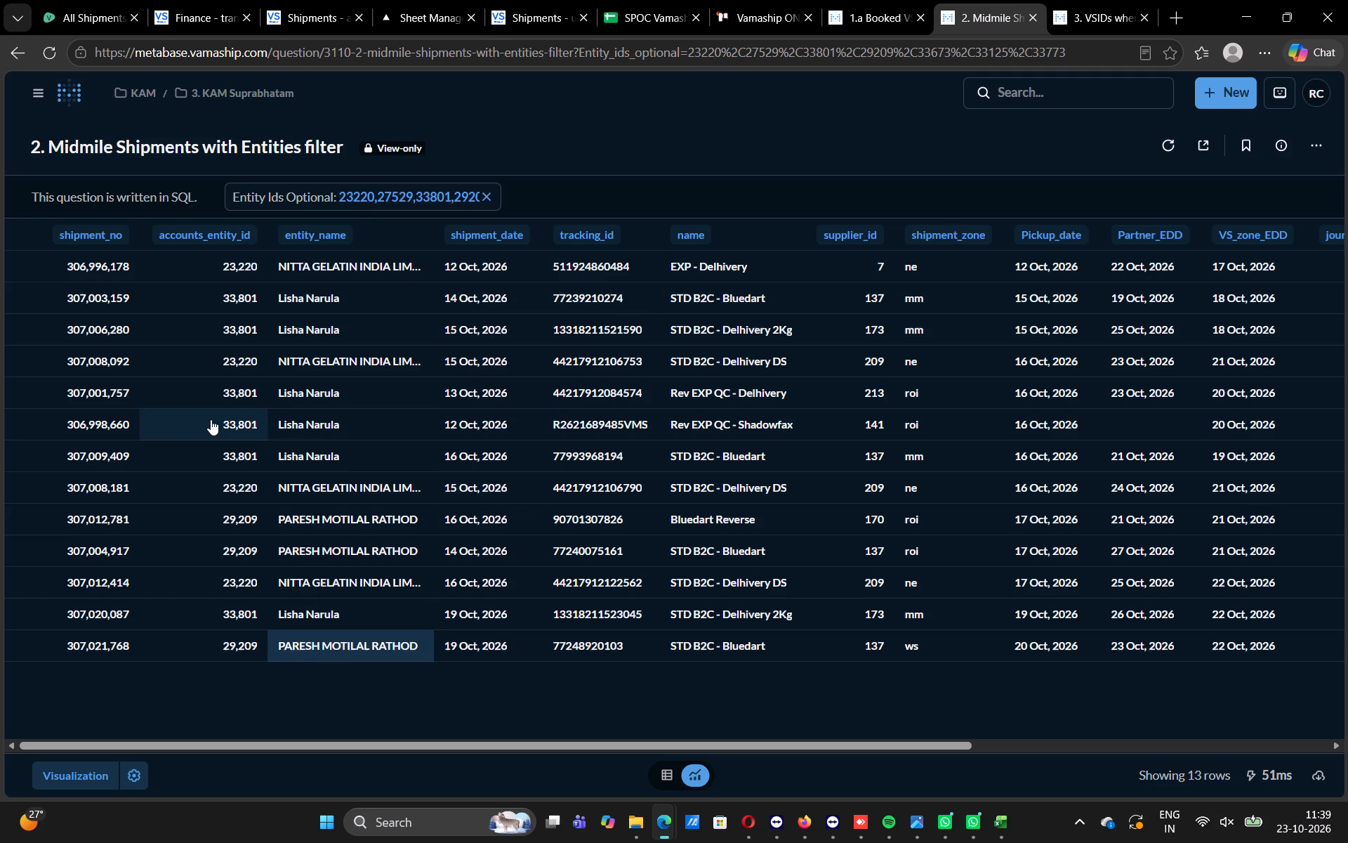
{"action": "left_click", "coordinate": [95, 421]}
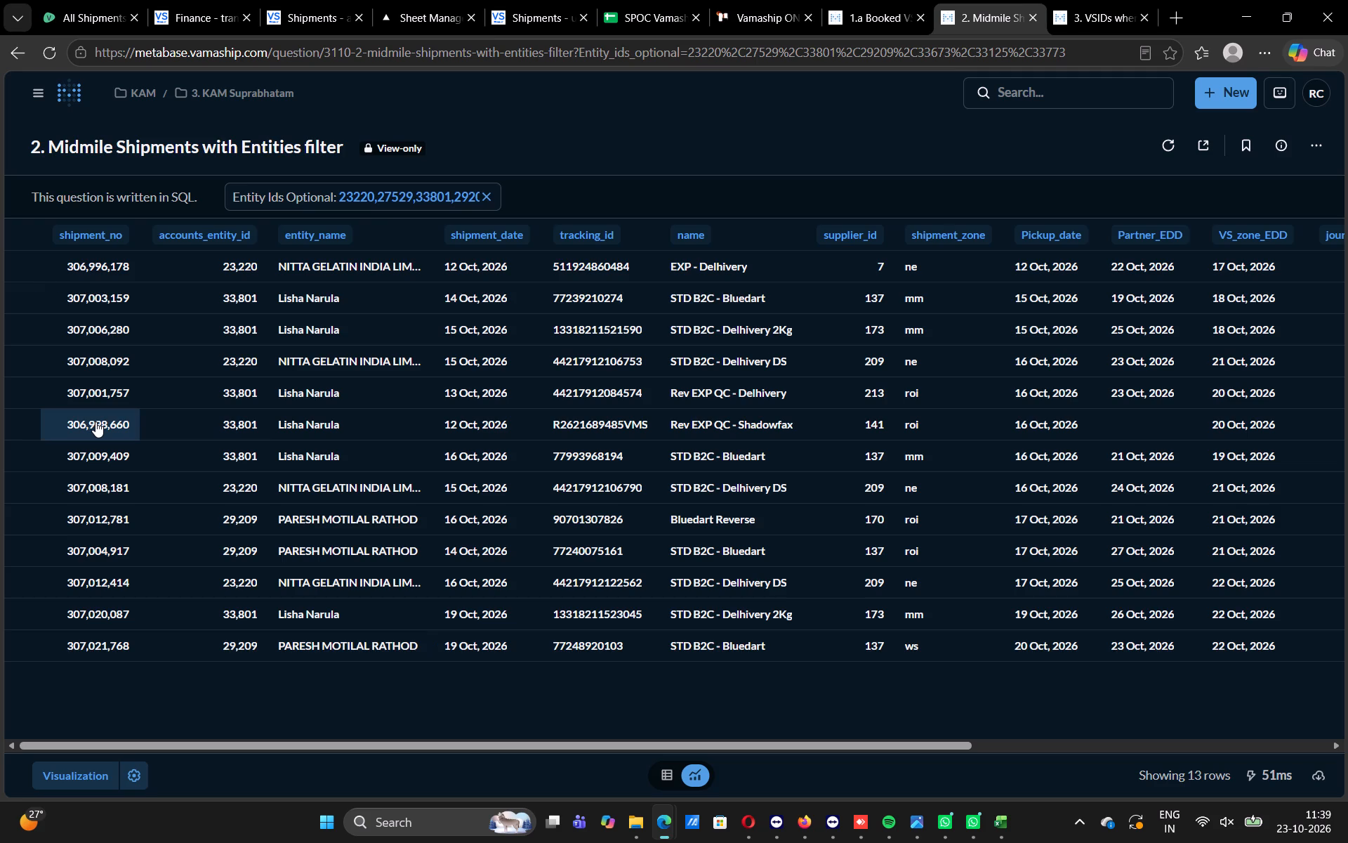
{"action": "key", "text": "ctrl+c"}
{"action": "left_click", "coordinate": [112, 0]}
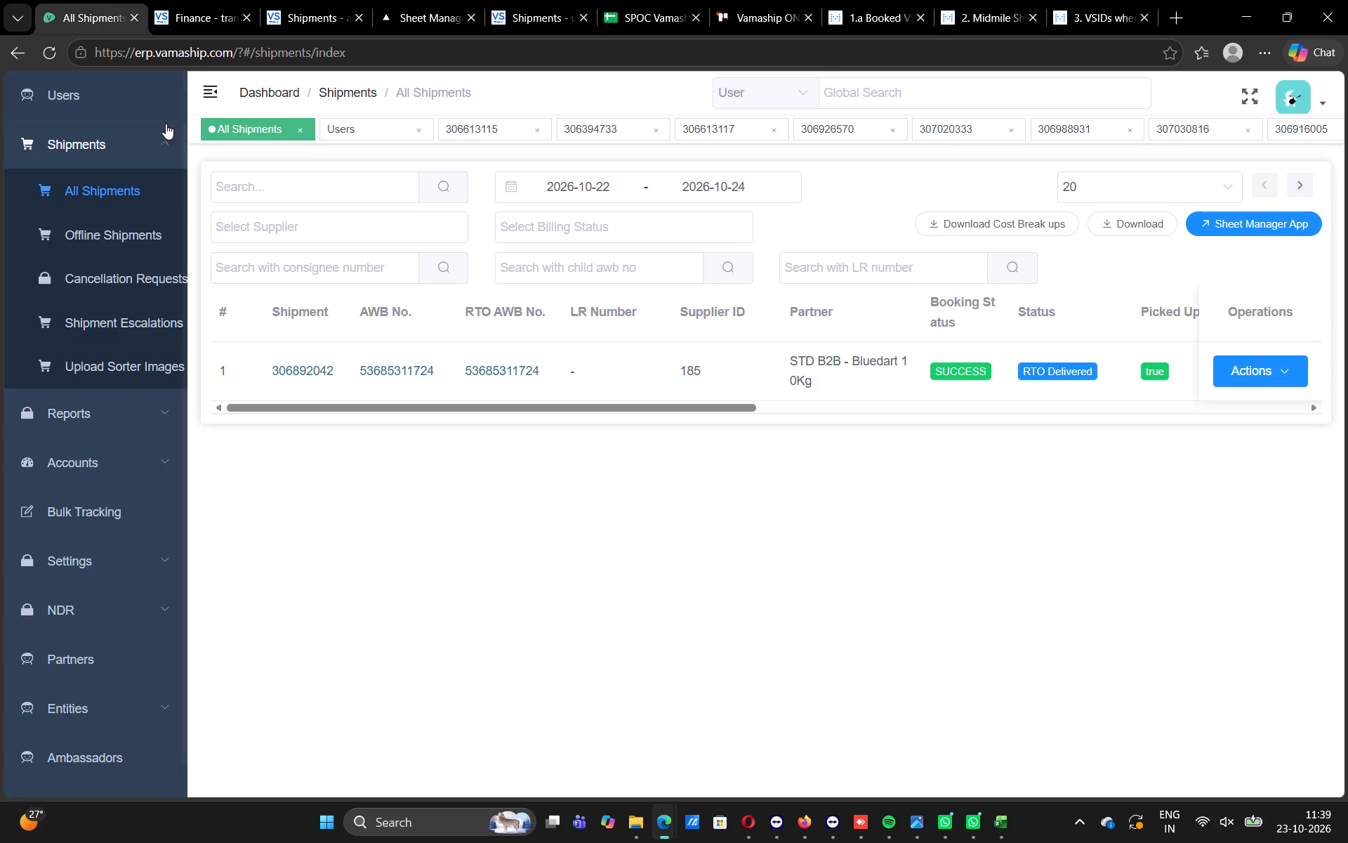
{"action": "left_click", "coordinate": [245, 178]}
{"action": "key", "text": "ctrl+v"}
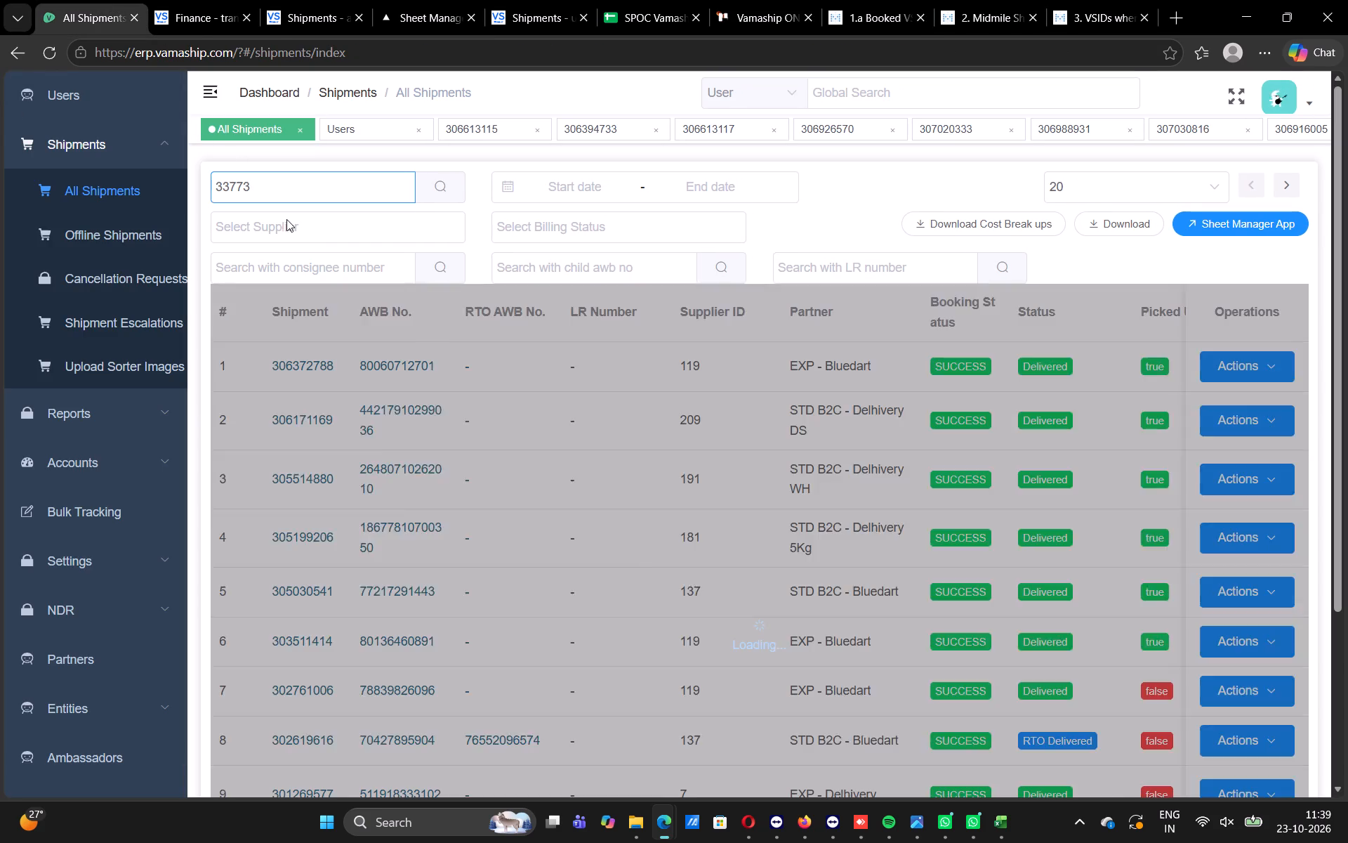
{"action": "left_click", "coordinate": [194, 0]}
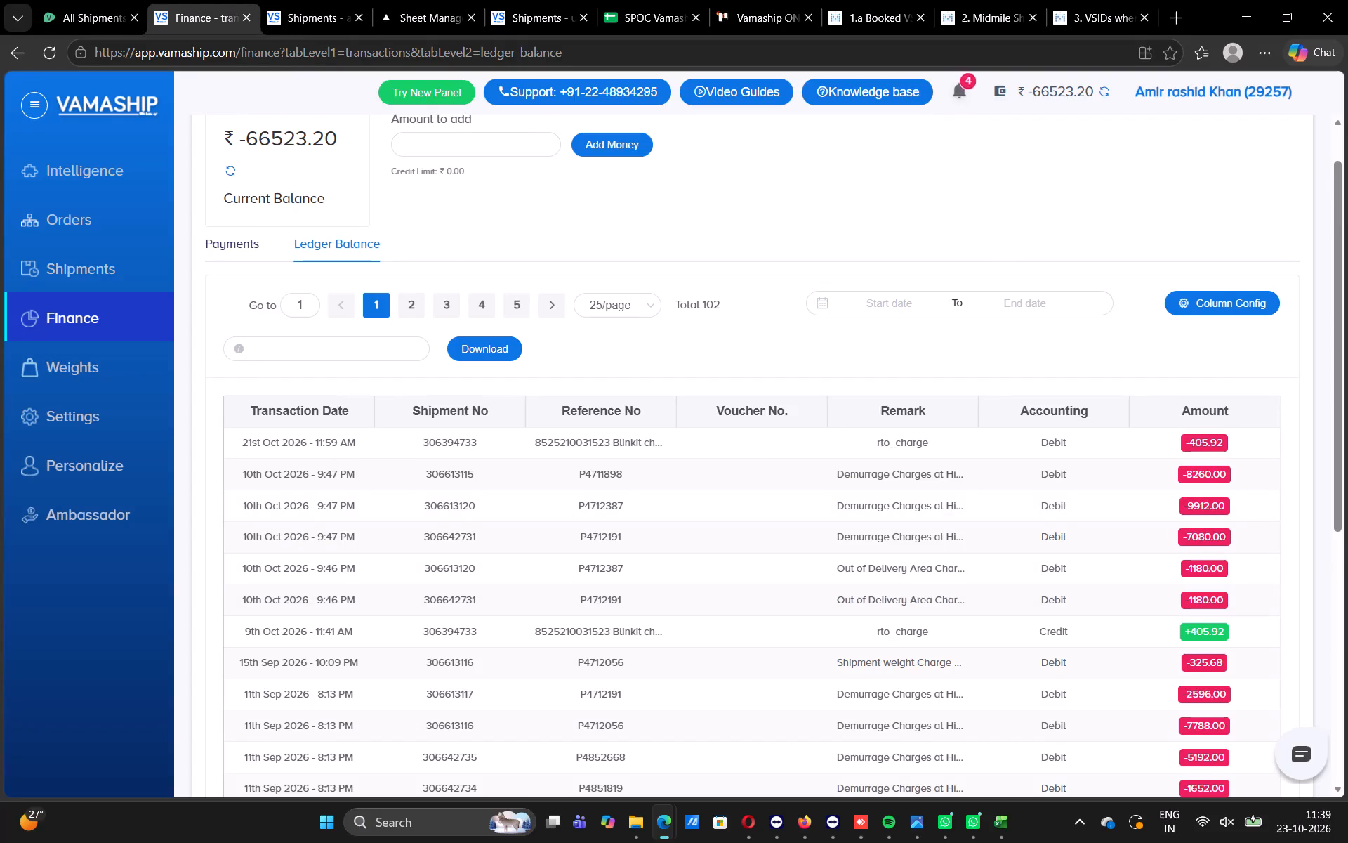
{"action": "left_click", "coordinate": [304, 0]}
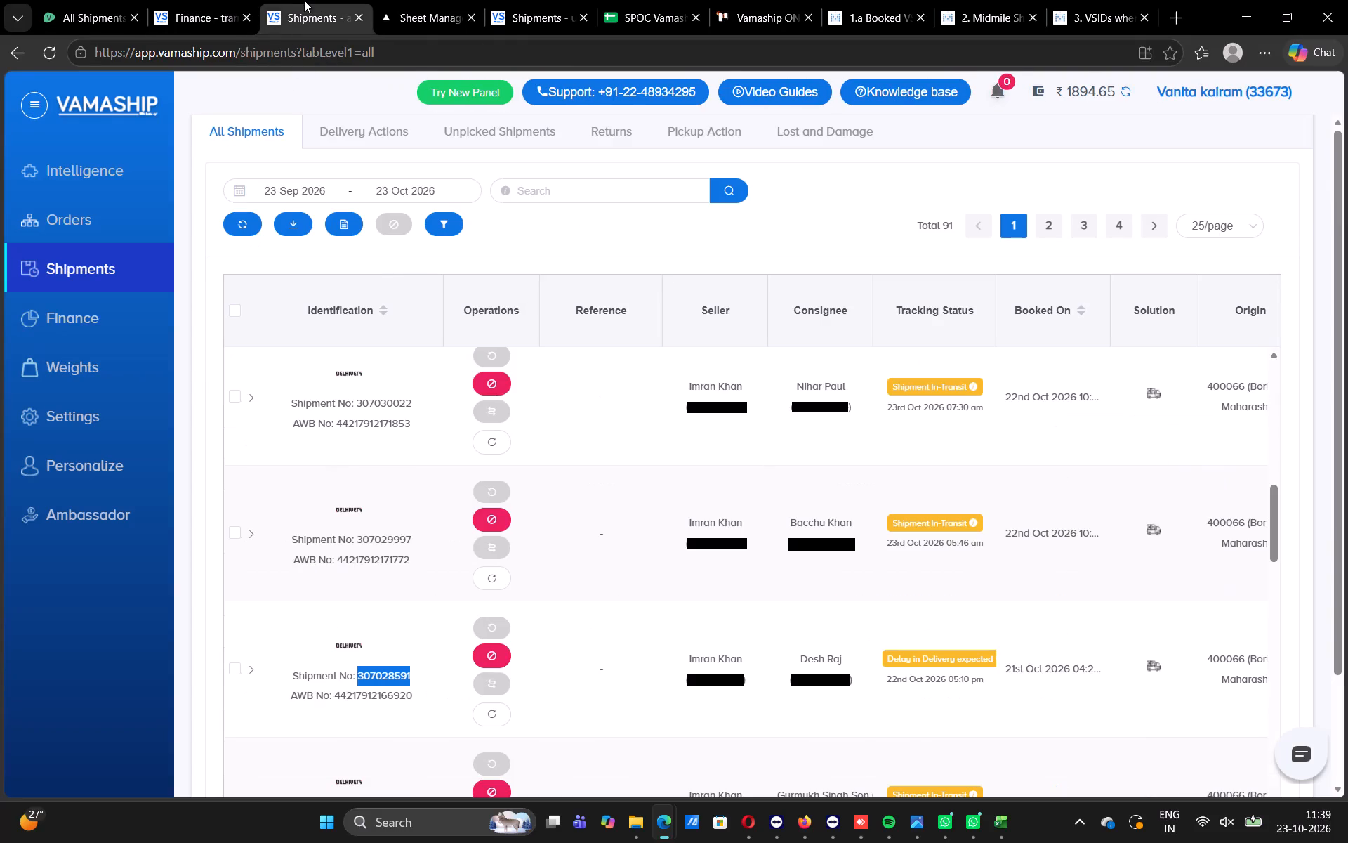
{"action": "left_click", "coordinate": [409, 1]}
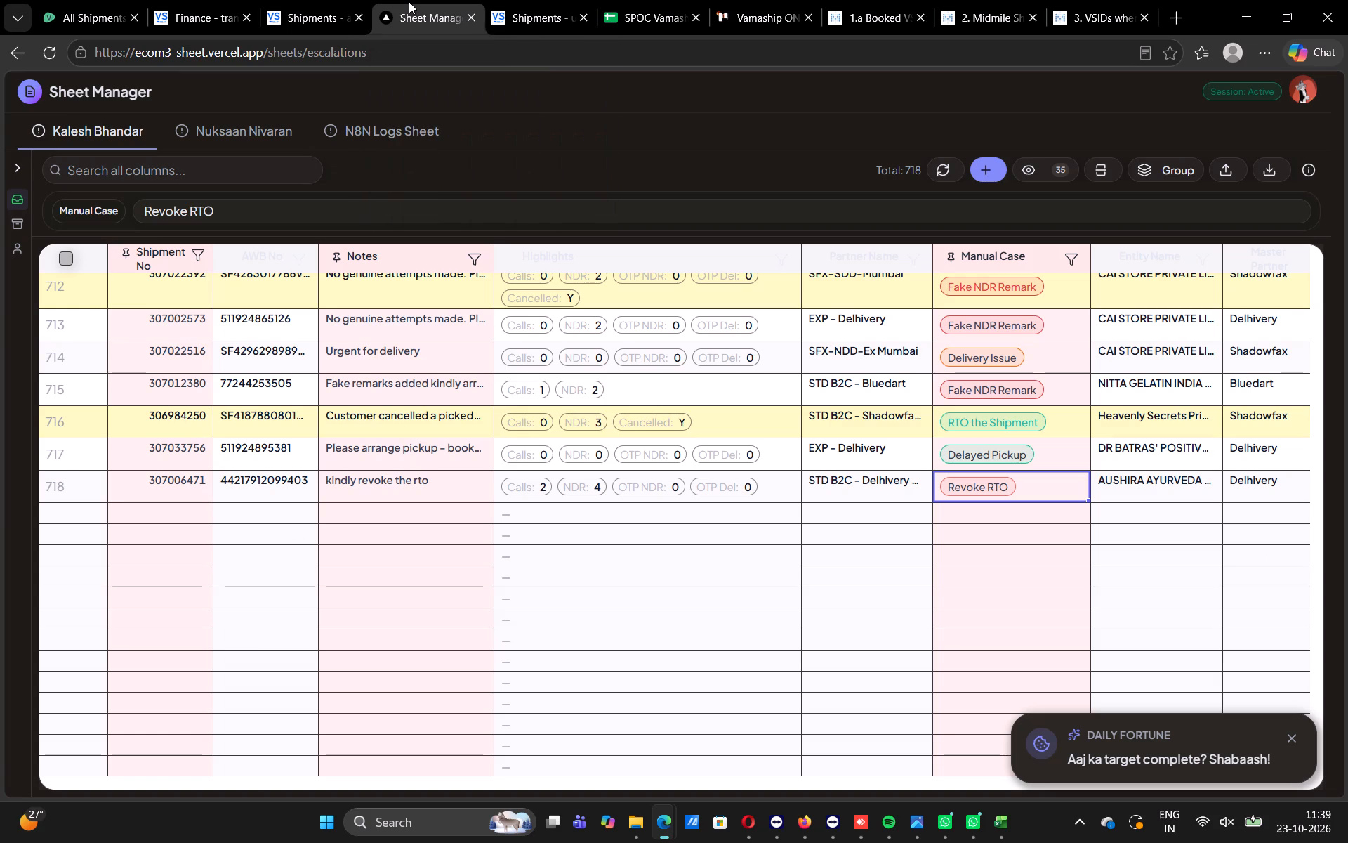
{"action": "left_click", "coordinate": [563, 6]}
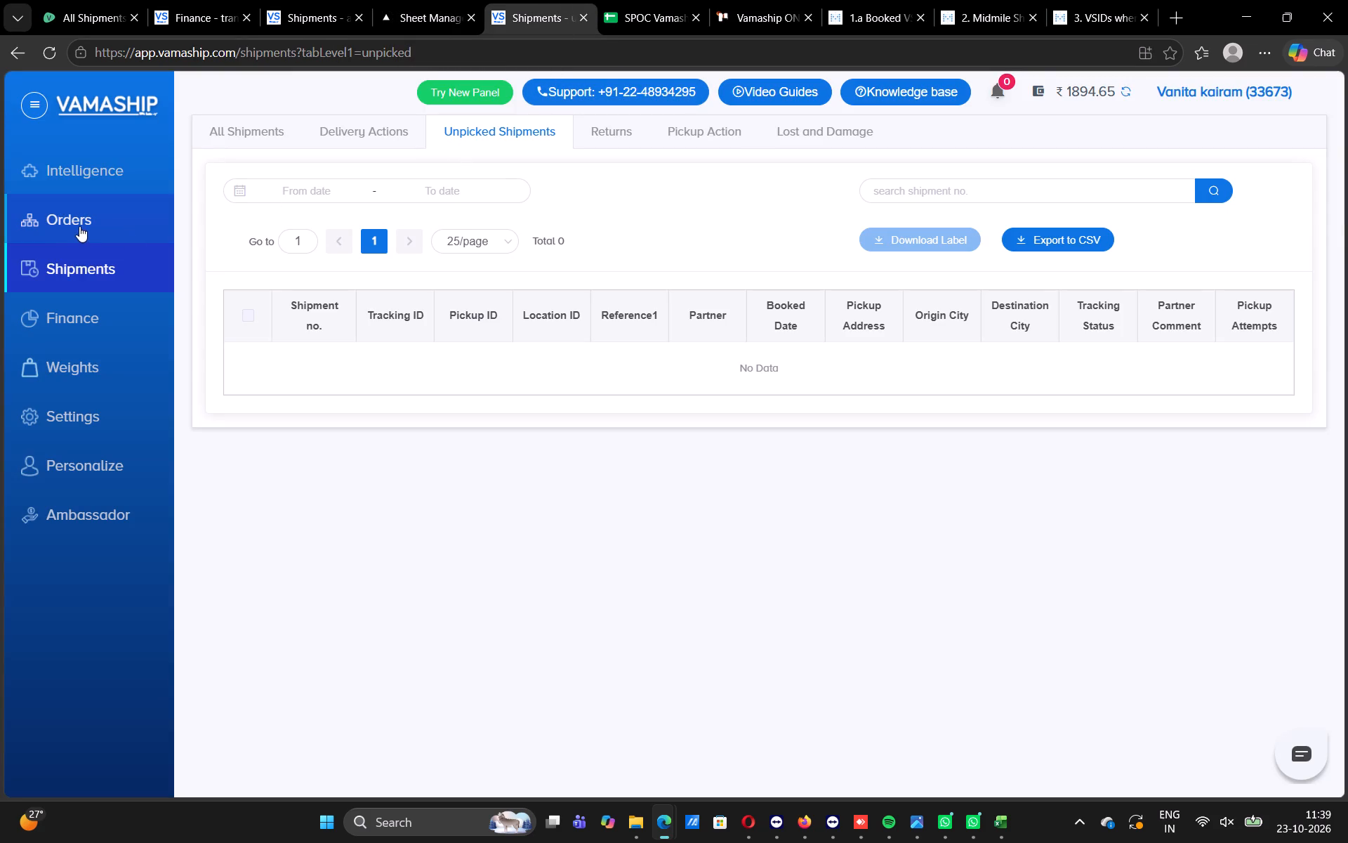
{"action": "left_click", "coordinate": [60, 216]}
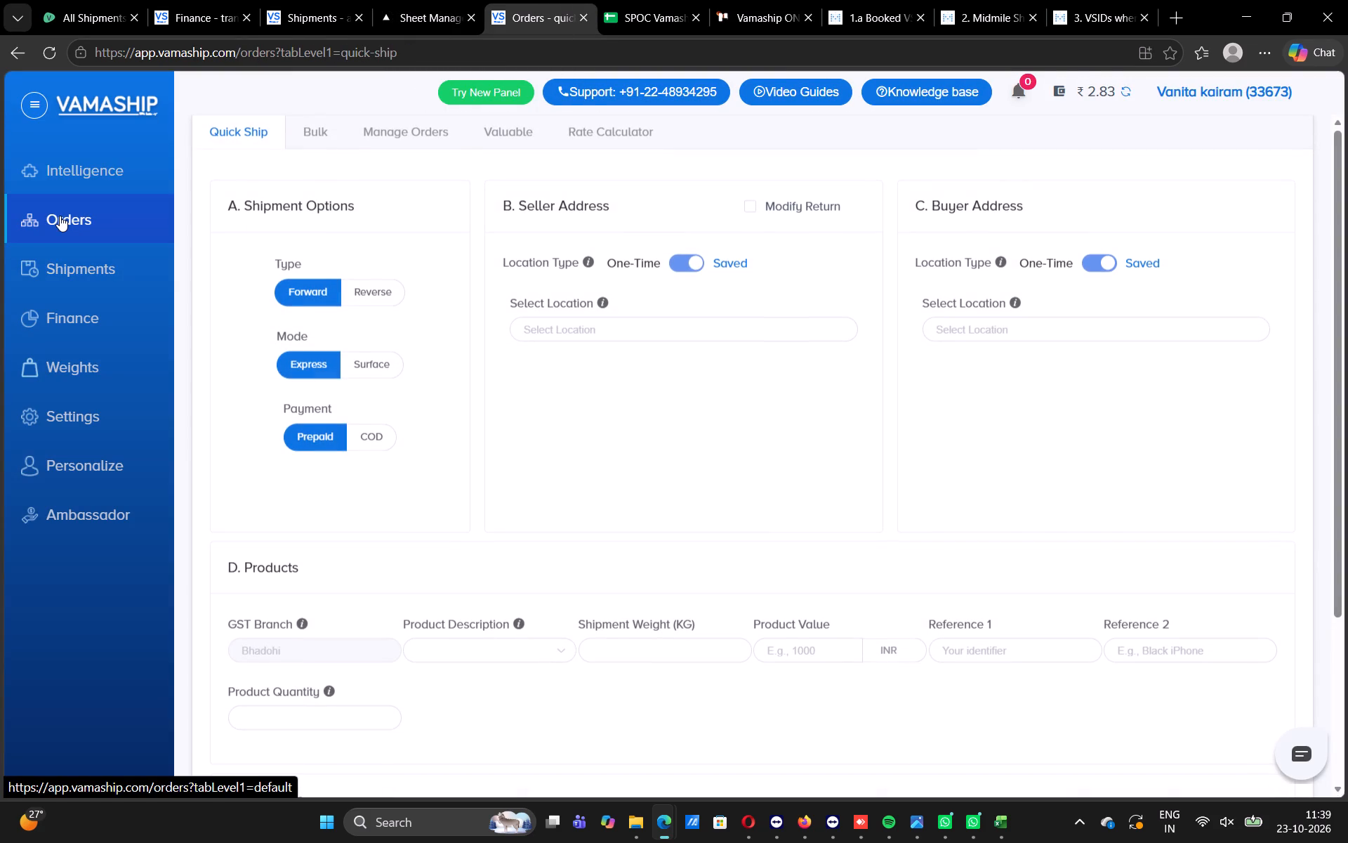
{"action": "left_click", "coordinate": [72, 280]}
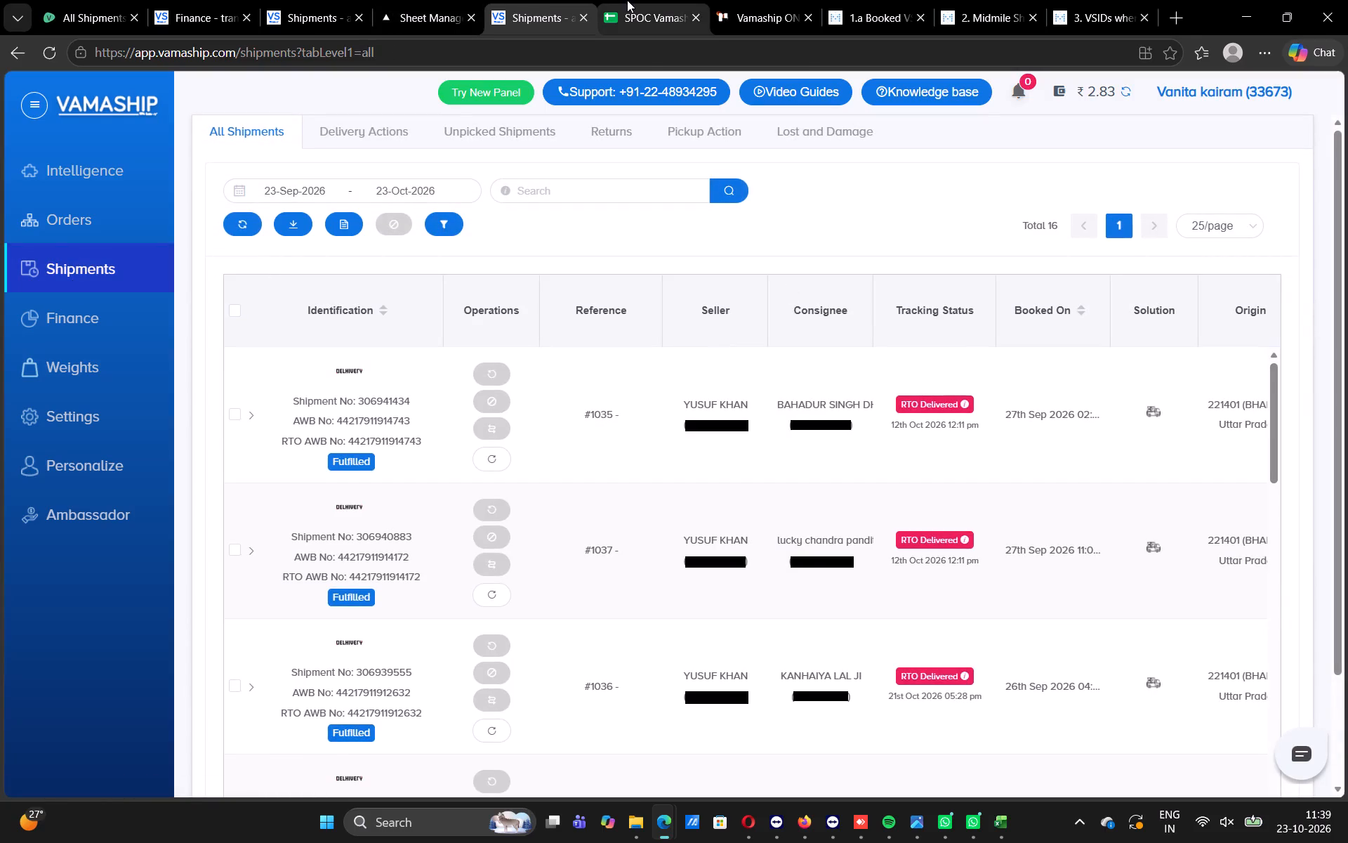
Switch to the SPOC Vamaship spreadsheet and select the whole khushali ayurveda row.
{"action": "left_click", "coordinate": [627, 0]}
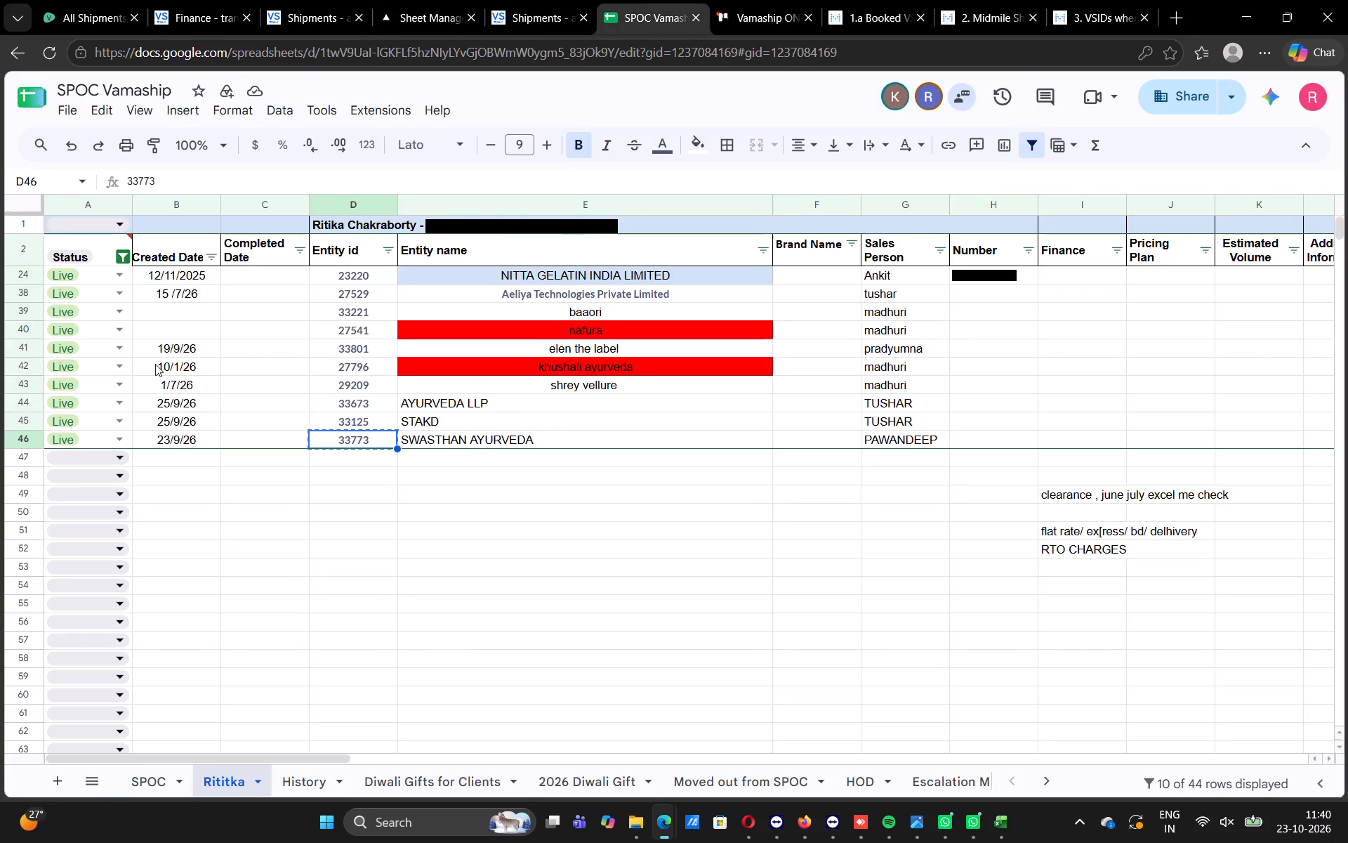
{"action": "left_click", "coordinate": [424, 365]}
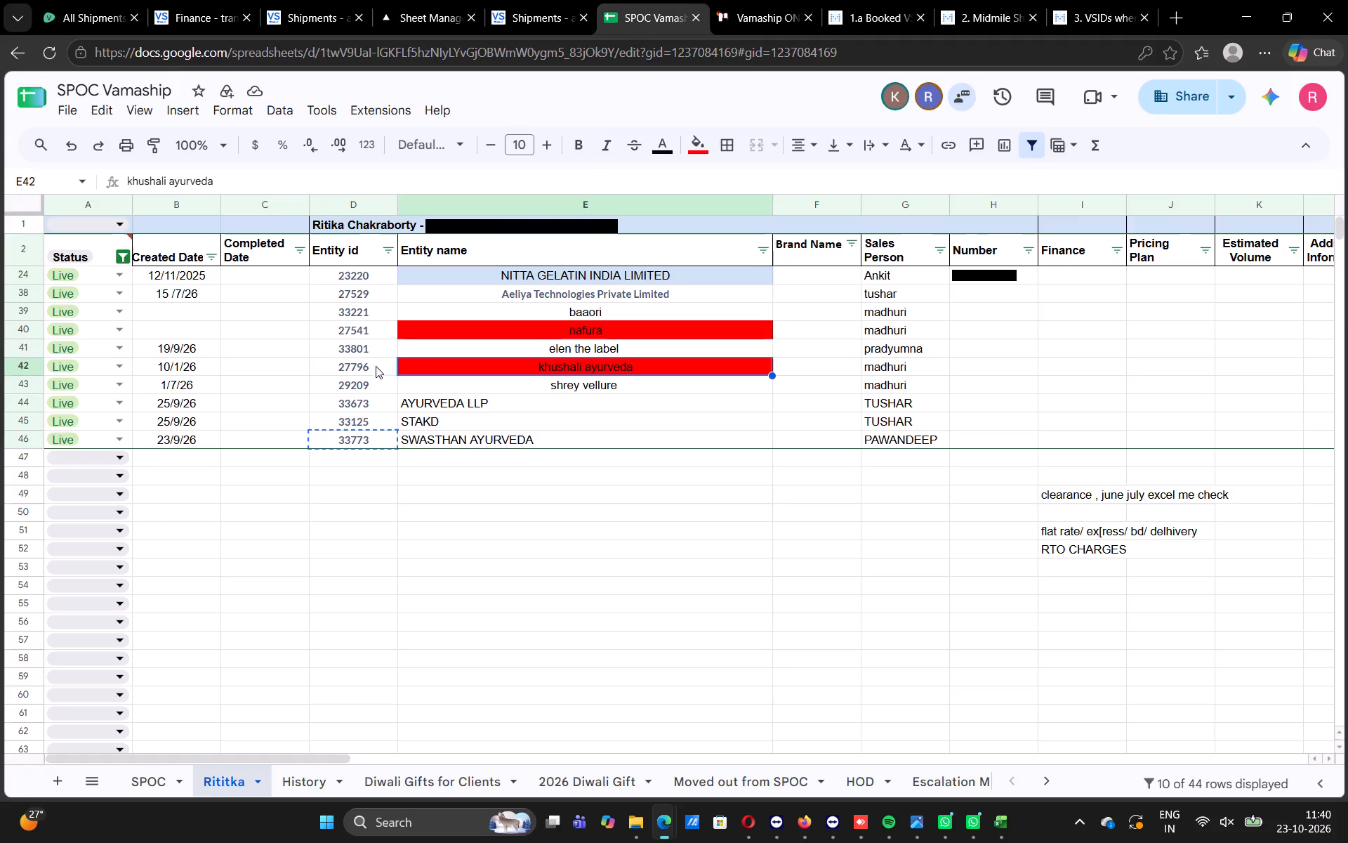
{"action": "left_click", "coordinate": [243, 365]}
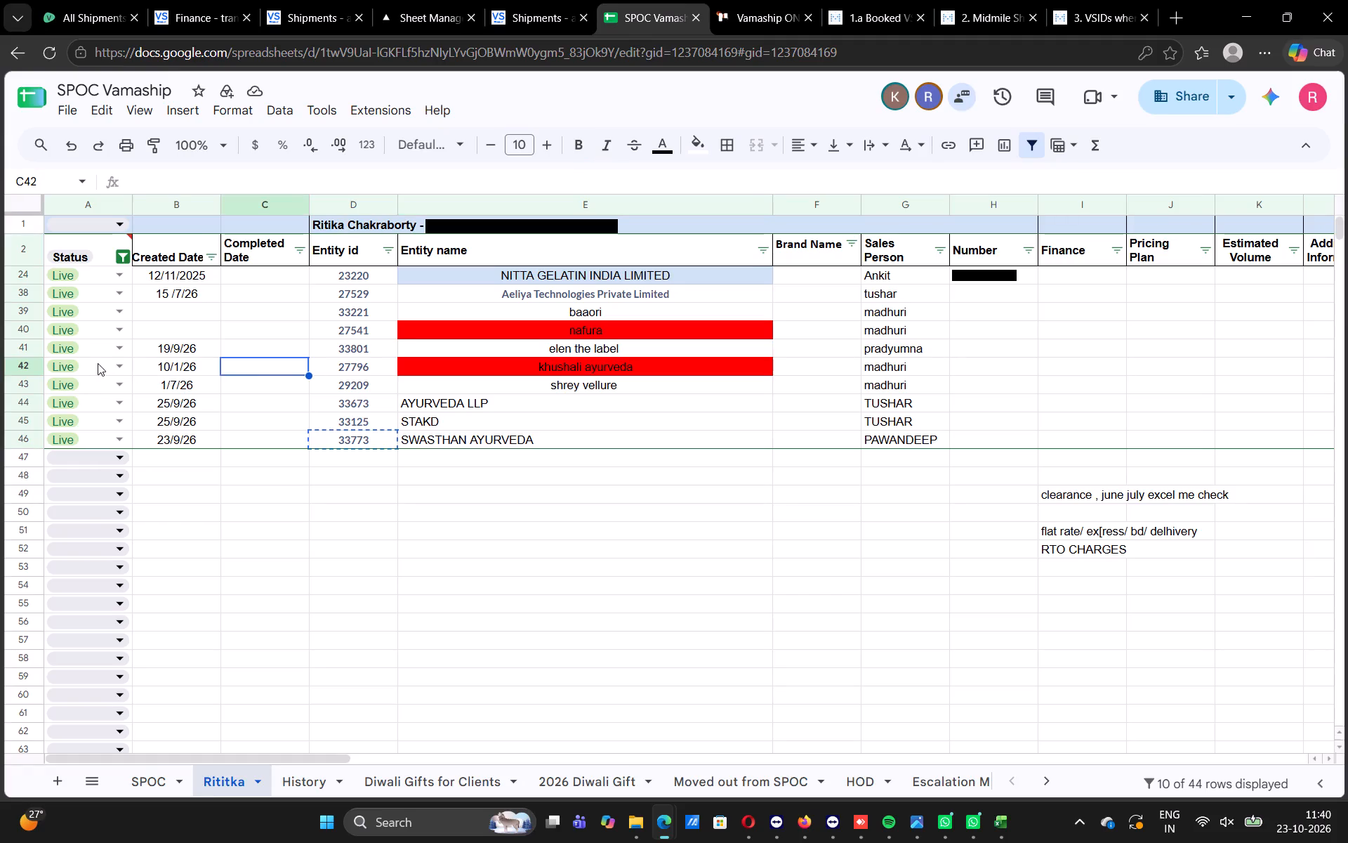
{"action": "left_click", "coordinate": [98, 363]}
{"action": "left_click", "coordinate": [29, 363]}
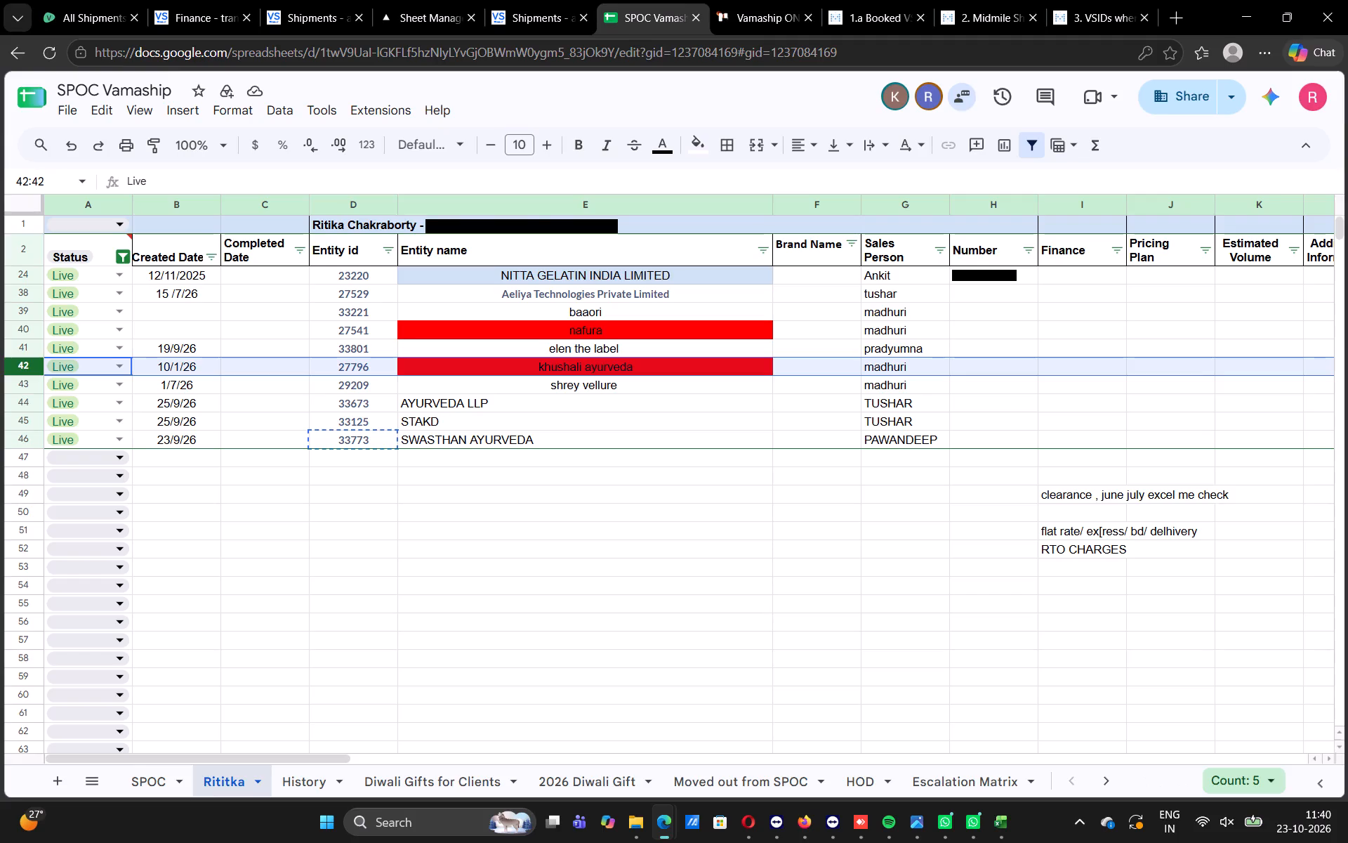
Open a duplicate of the Metabase report on VSIDs where OFD is not done after Reattempt Instructions in NDR.
{"action": "left_click", "coordinate": [1176, 13]}
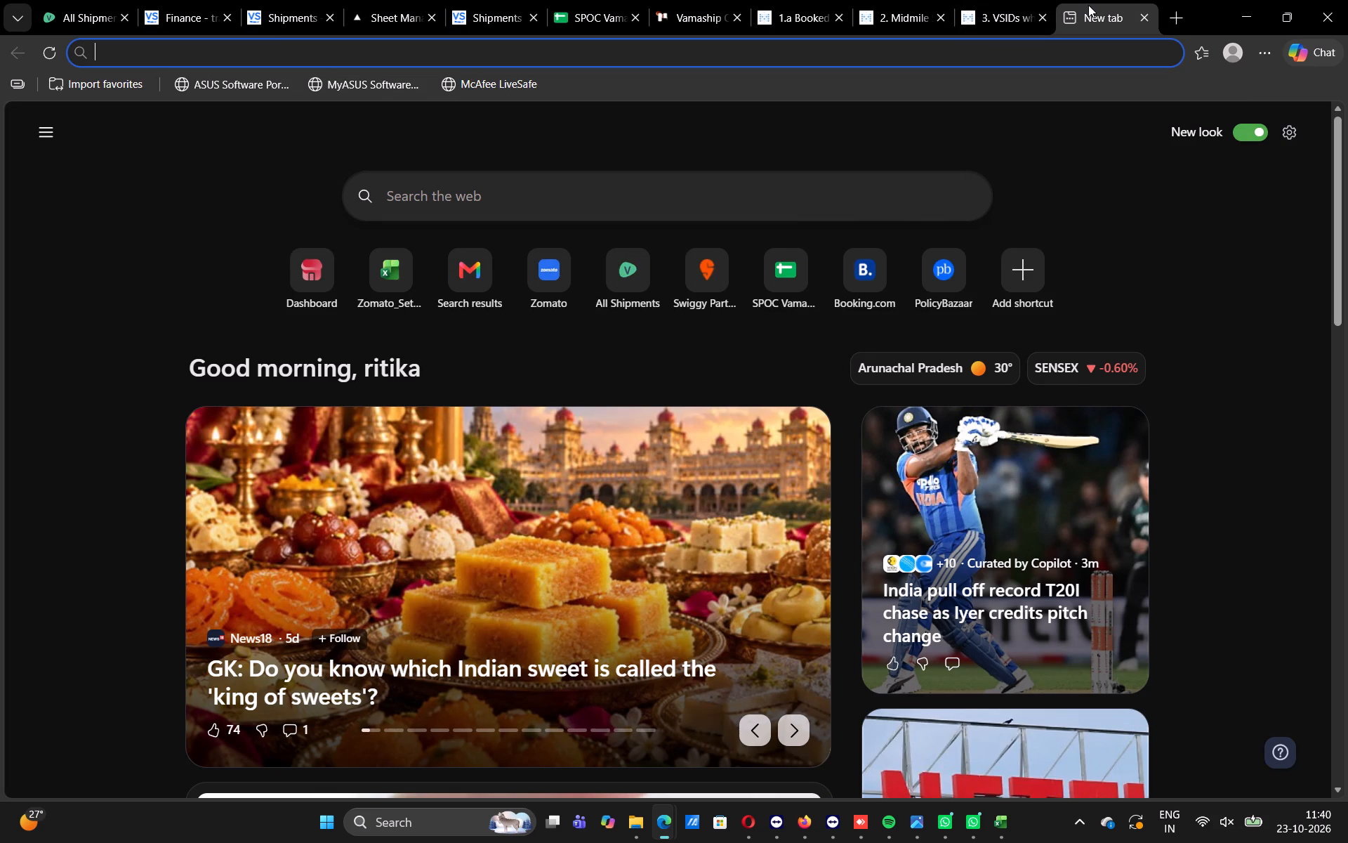
{"action": "left_click", "coordinate": [1088, 5]}
{"action": "left_click", "coordinate": [997, 6]}
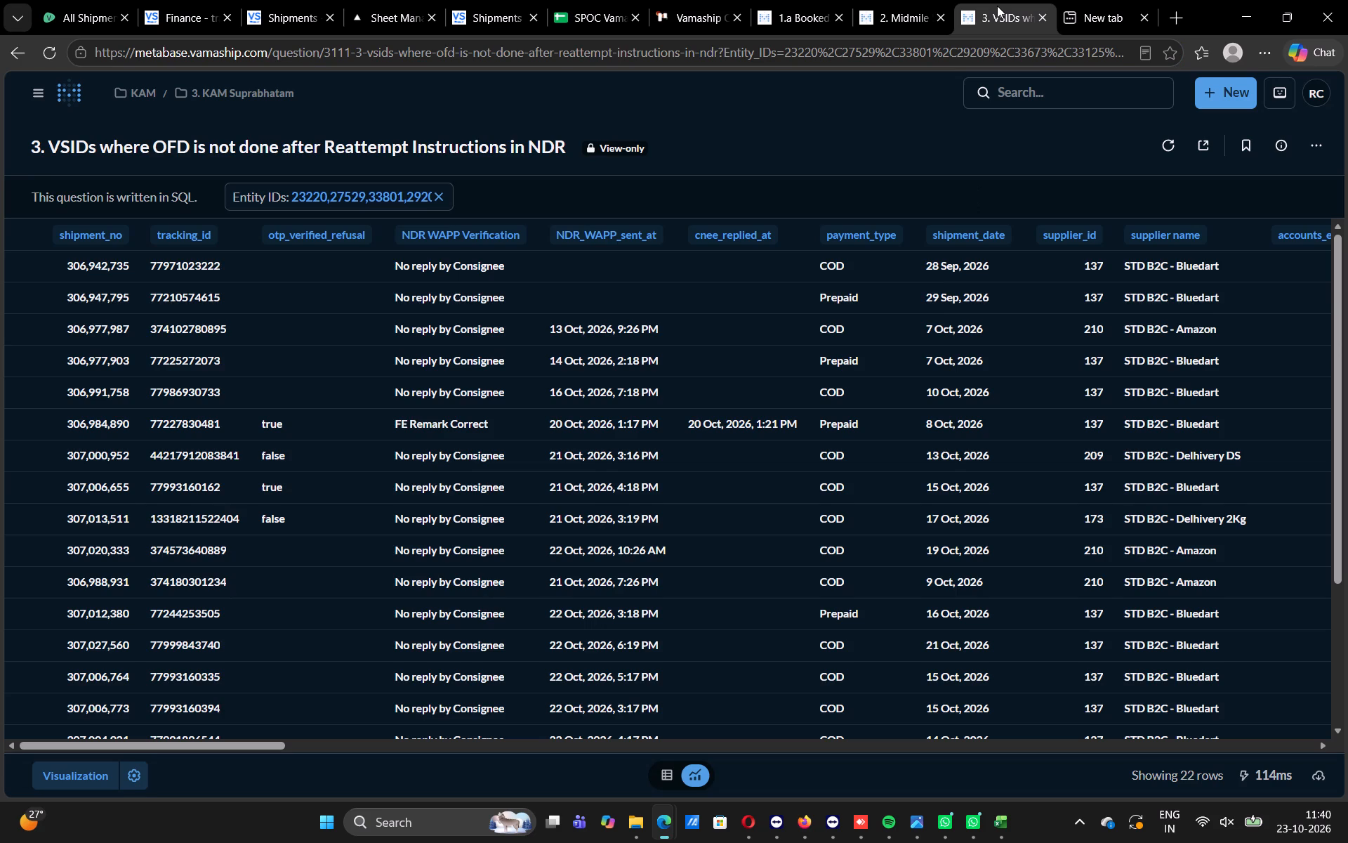
{"action": "right_click", "coordinate": [1000, 18]}
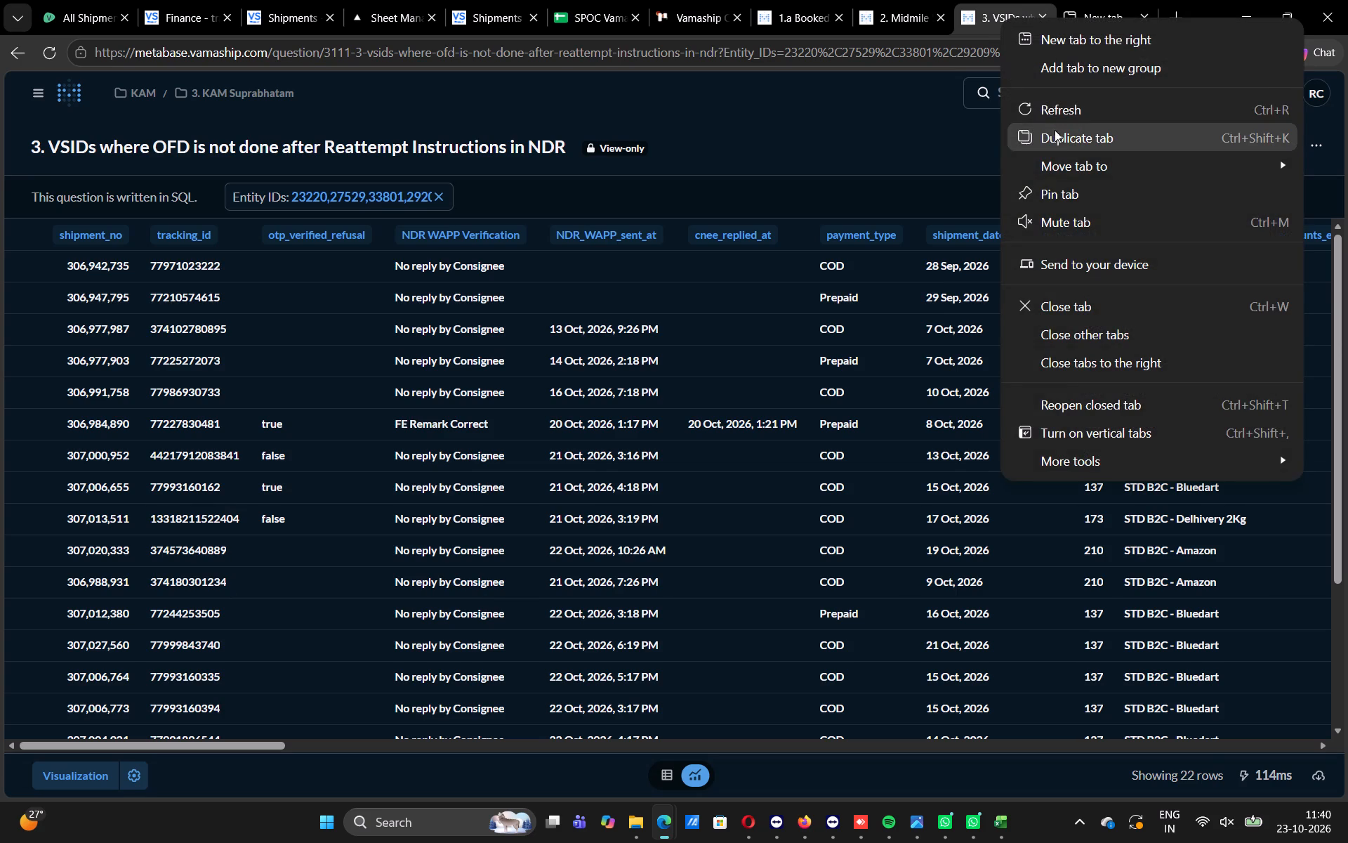
{"action": "left_click", "coordinate": [1060, 139]}
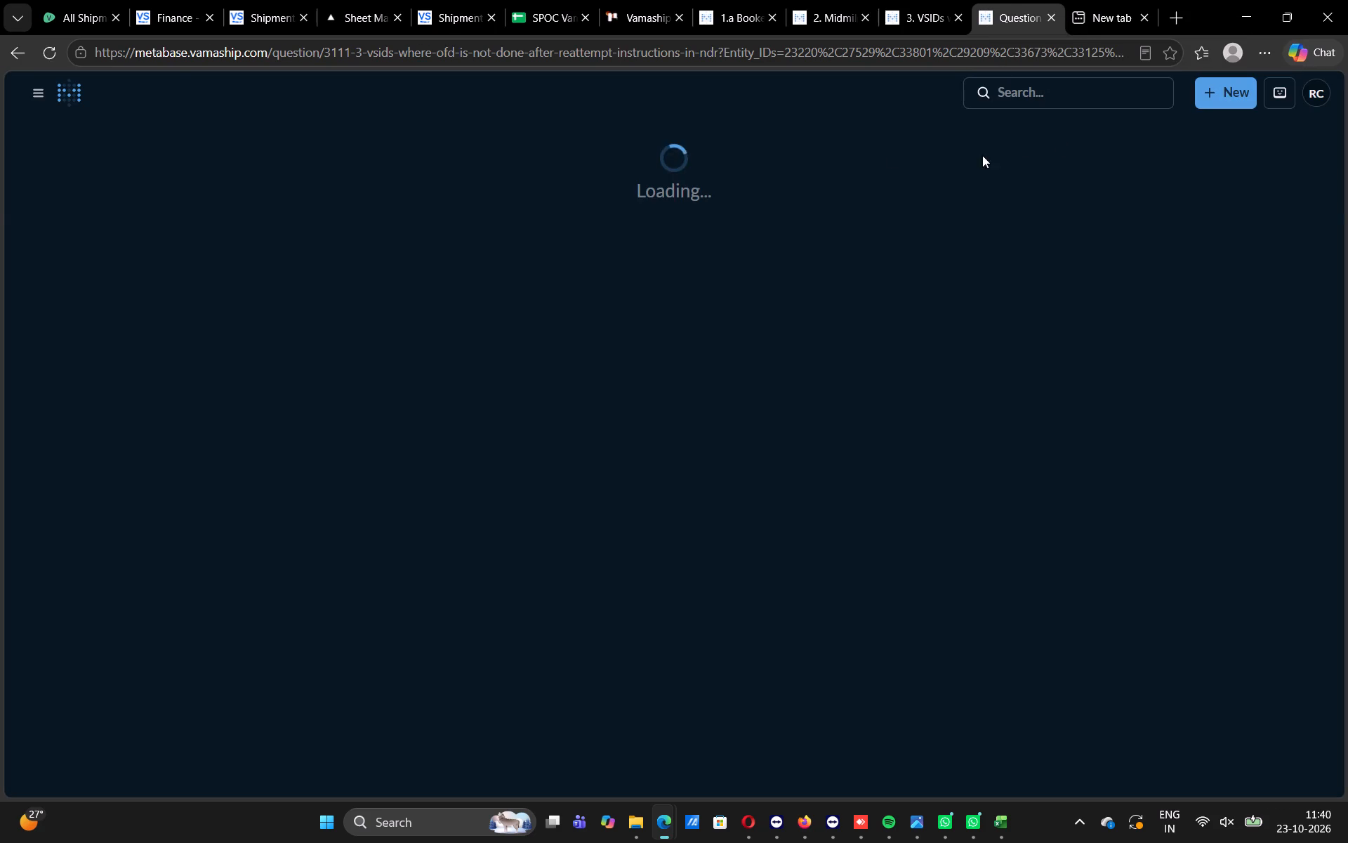
Browse the Metabase collections 3. KAM Suprabhatam and 02 - KAM Finance, ending in 01 - KAM Shipments.
{"action": "left_click", "coordinate": [29, 89]}
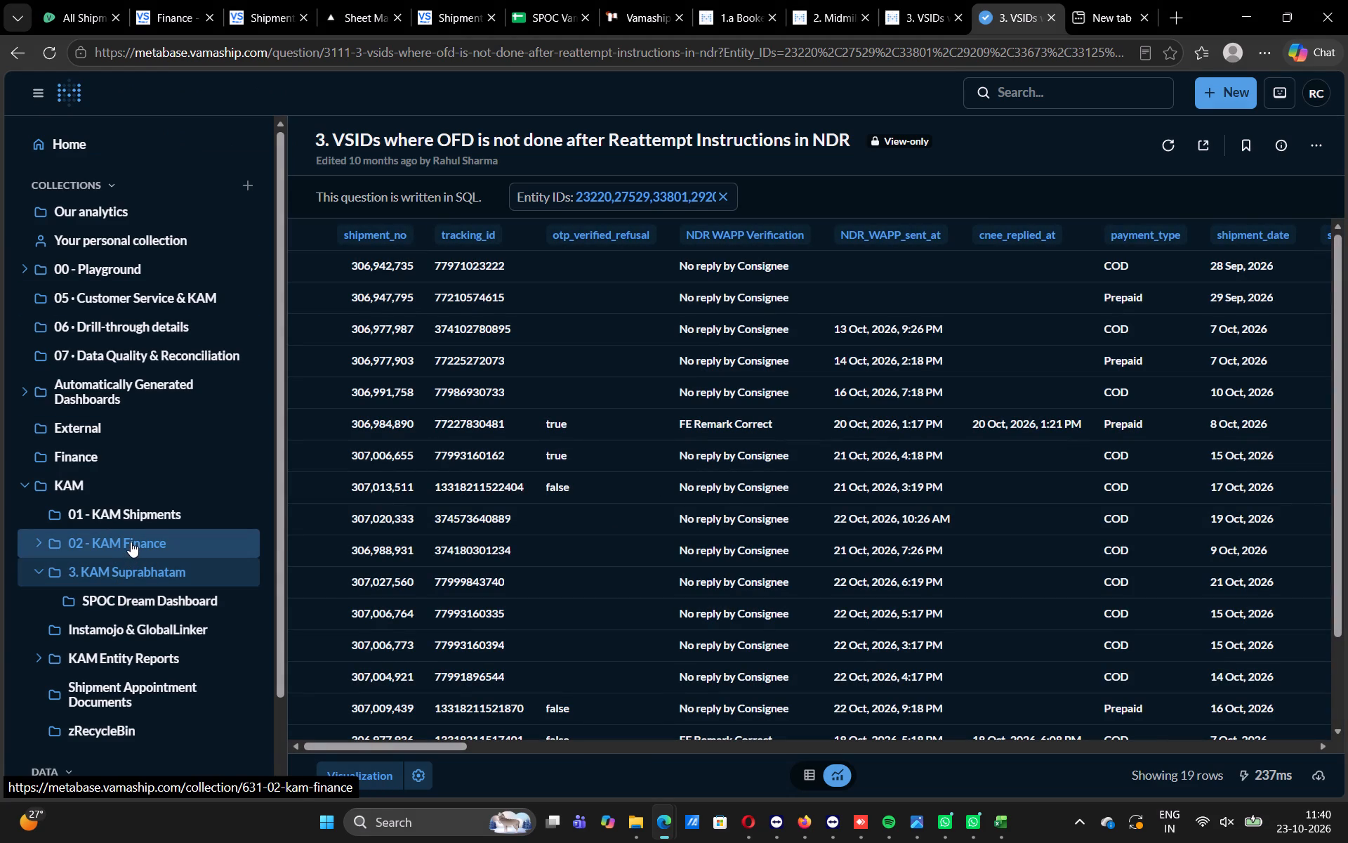
{"action": "left_click", "coordinate": [128, 572]}
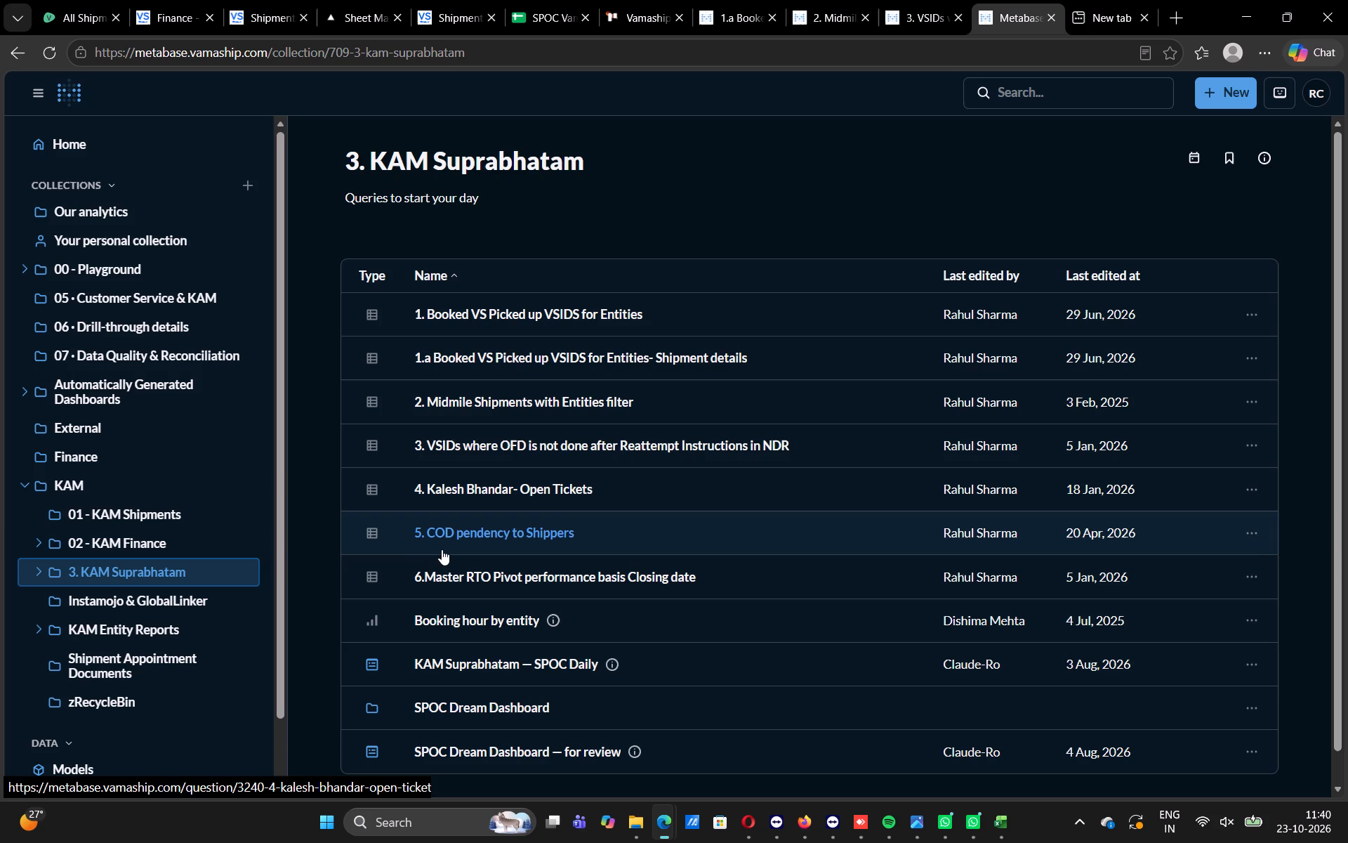
{"action": "left_click_drag", "start_coordinate": [1340, 268], "coordinate": [1347, 252]}
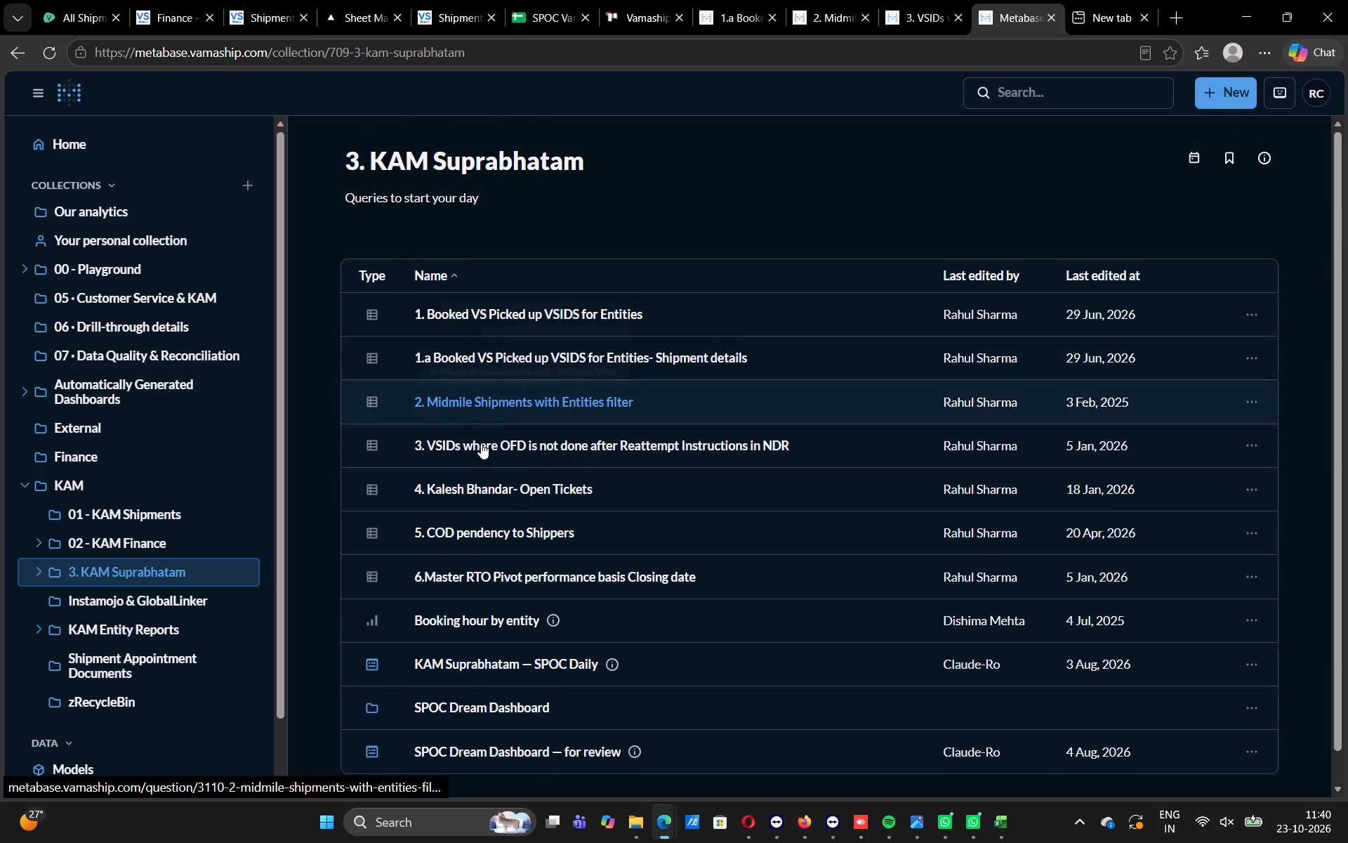
{"action": "left_click", "coordinate": [110, 541]}
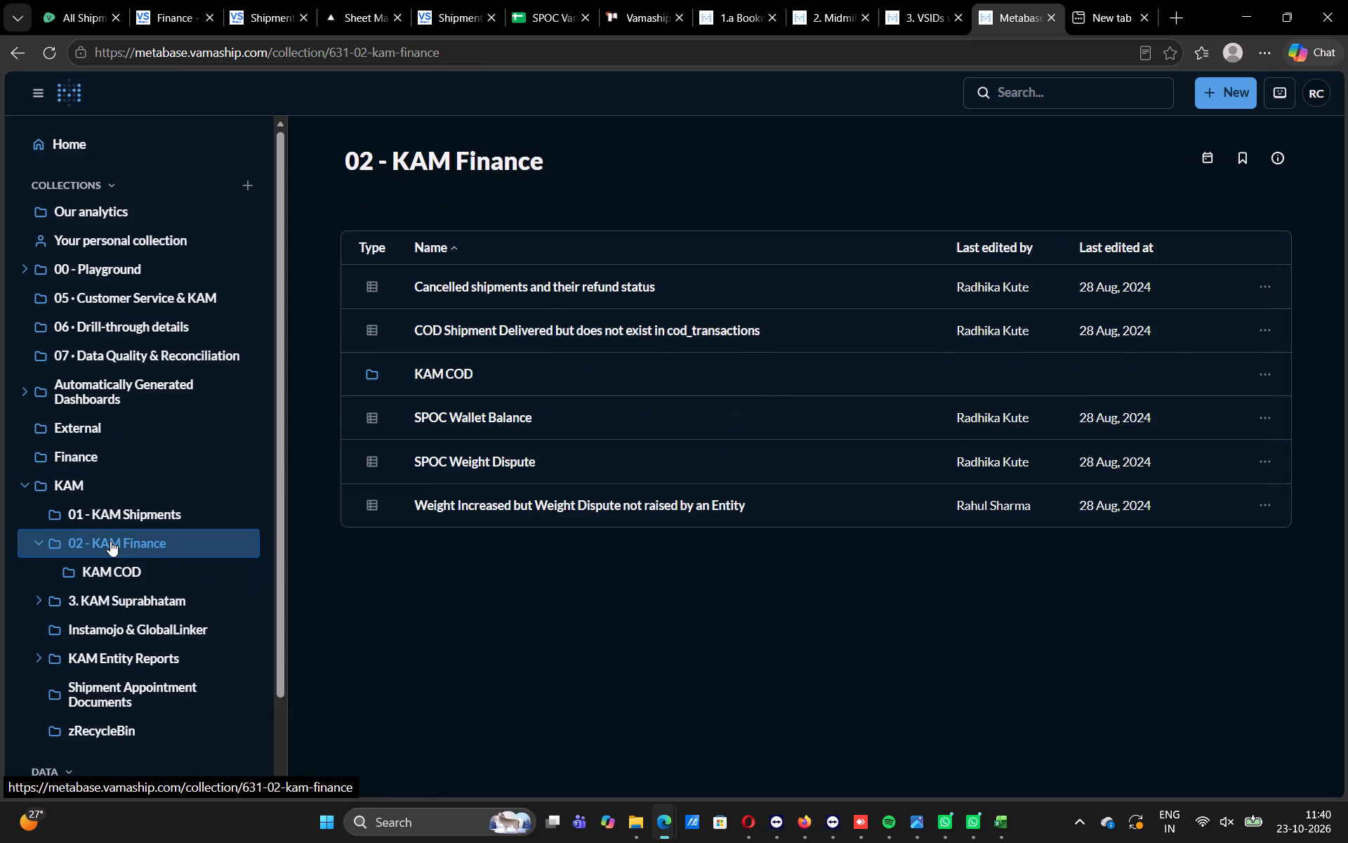
{"action": "left_click", "coordinate": [117, 509]}
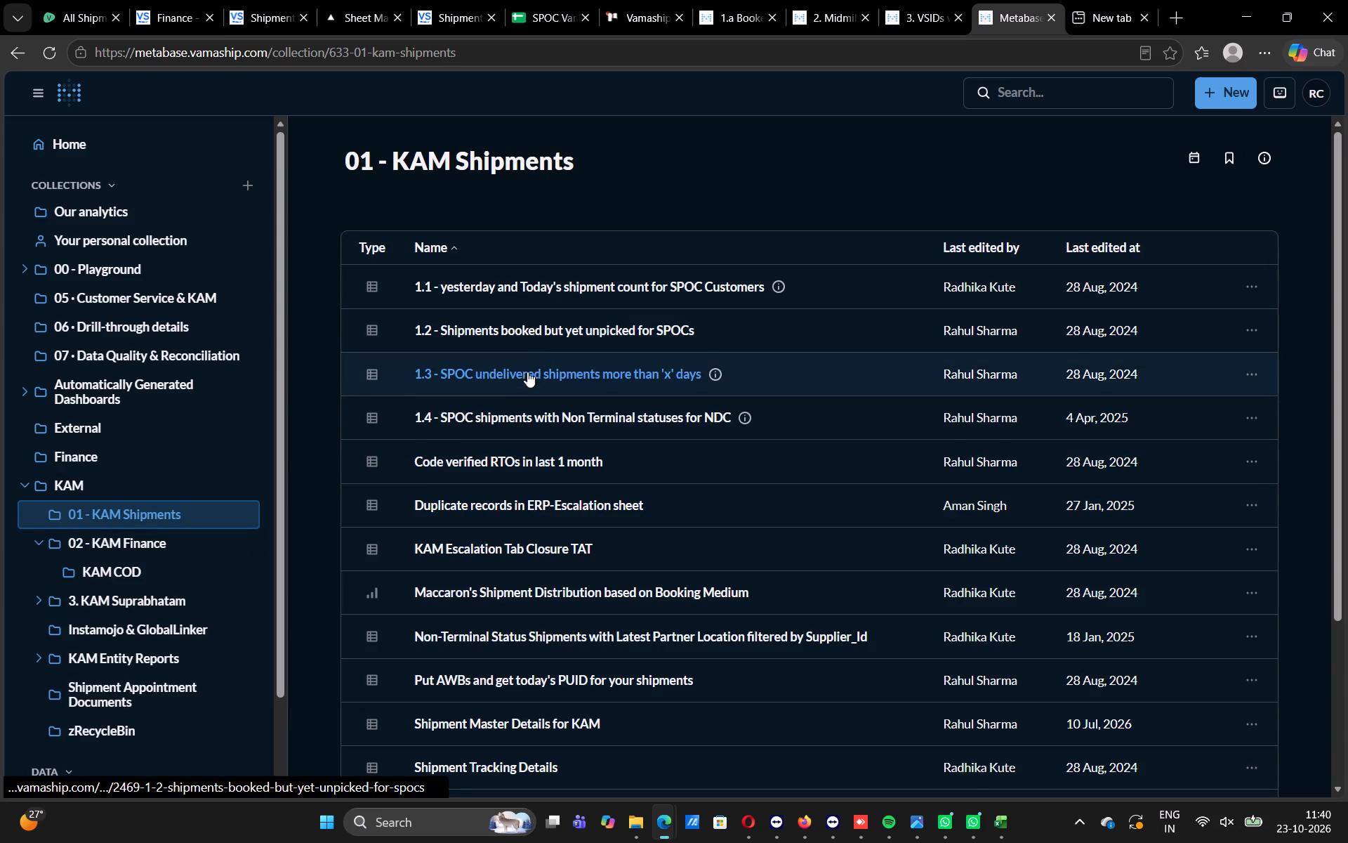
Open the report 1.1 - yesterday and Today's shipment count for SPOC Customers and filter its SPOC names by RITIKA.
{"action": "left_click", "coordinate": [535, 282]}
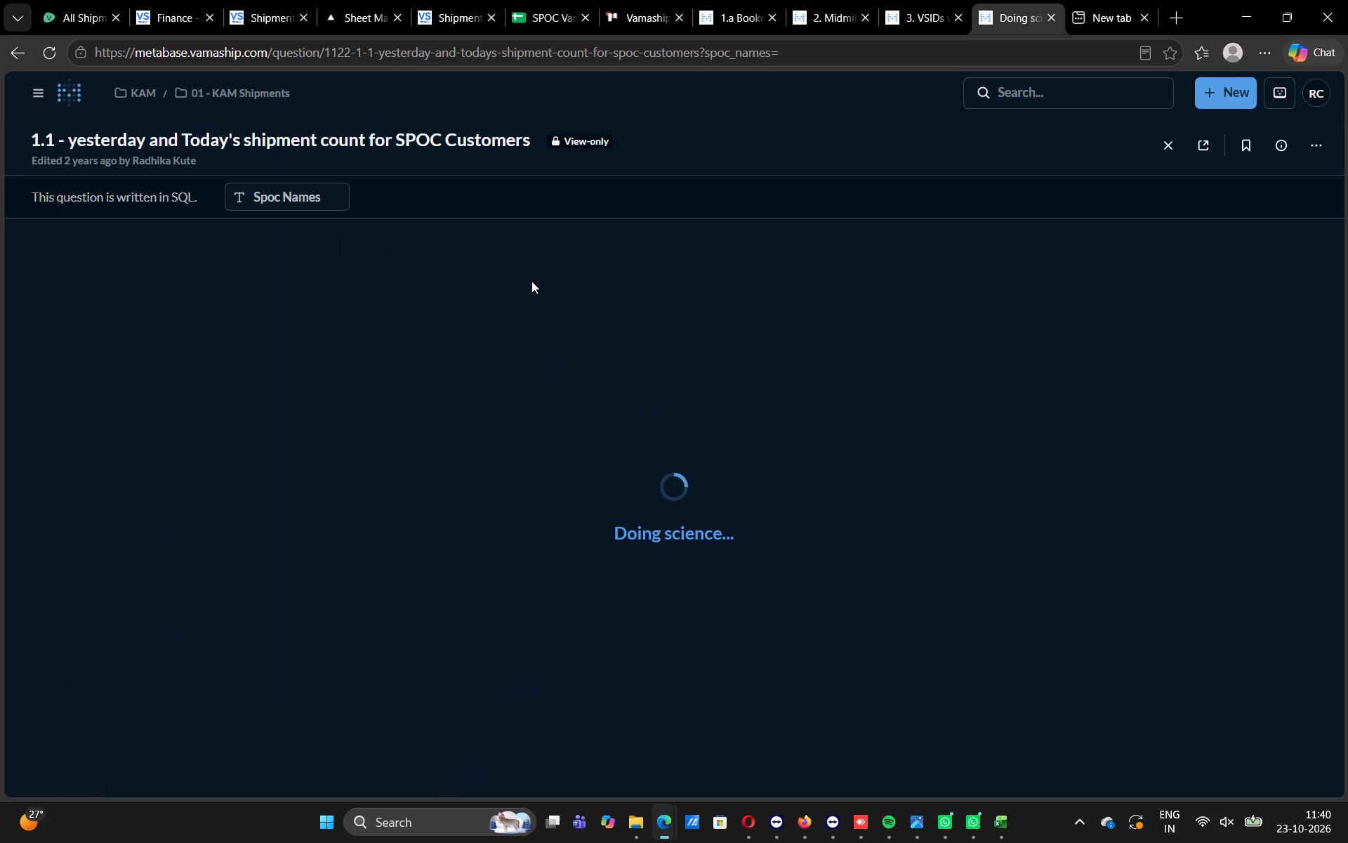
{"action": "left_click", "coordinate": [296, 197]}
{"action": "type", "text": "RITIK"}
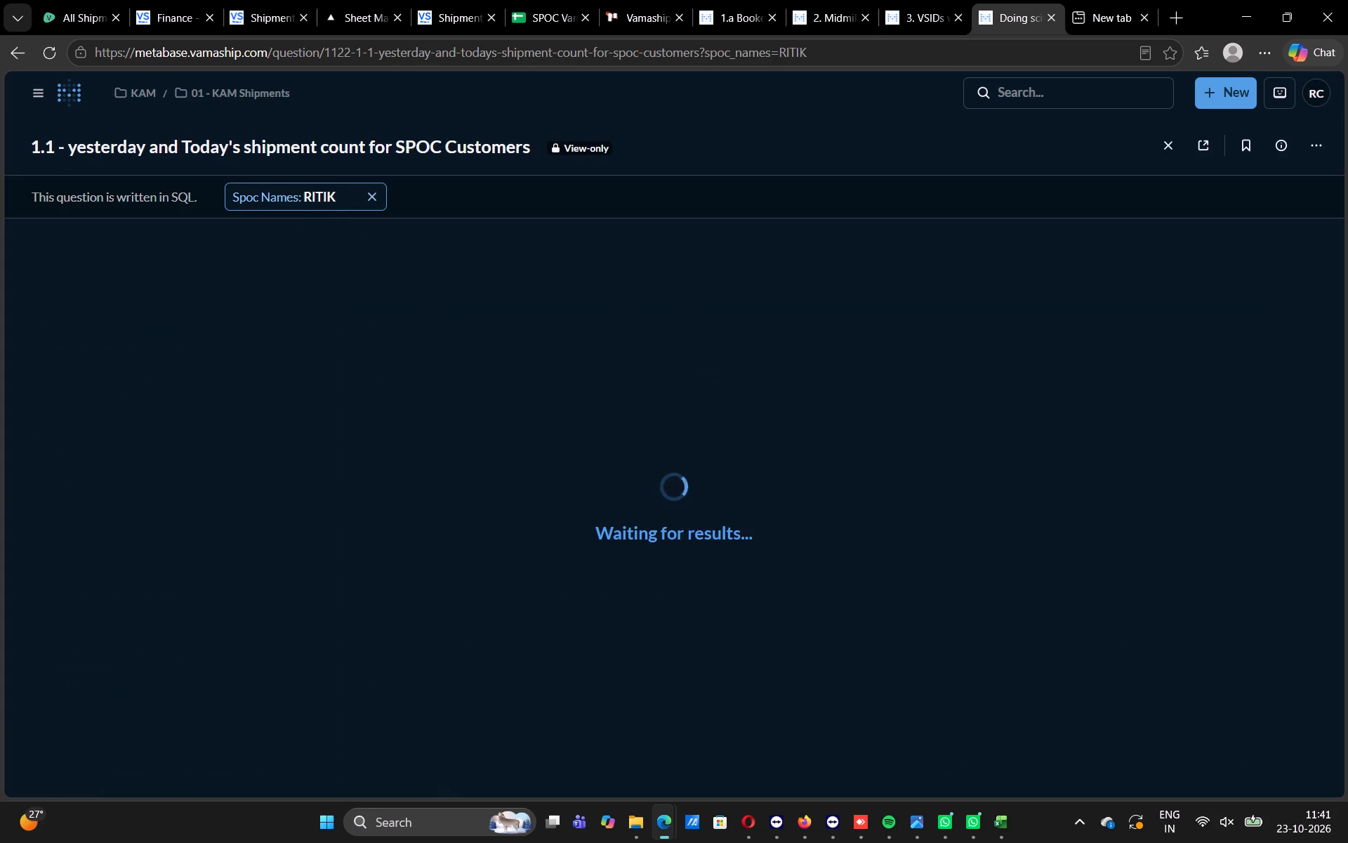
{"action": "key", "text": "a"}
{"action": "left_click", "coordinate": [683, 485]}
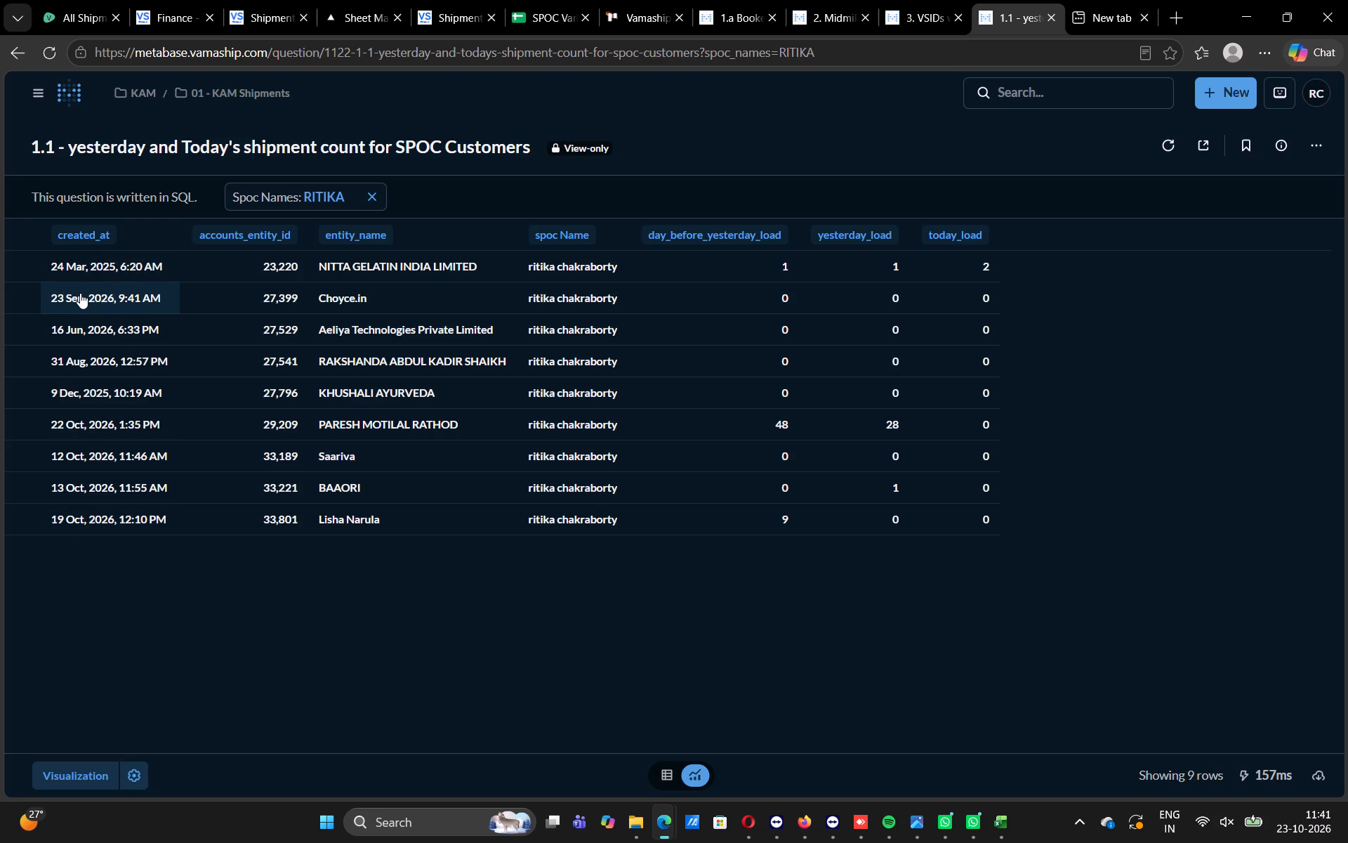
Review the entities listed for the SPOC and try to copy Saariva's accounts entity ID from the report.
{"action": "left_click", "coordinate": [333, 299]}
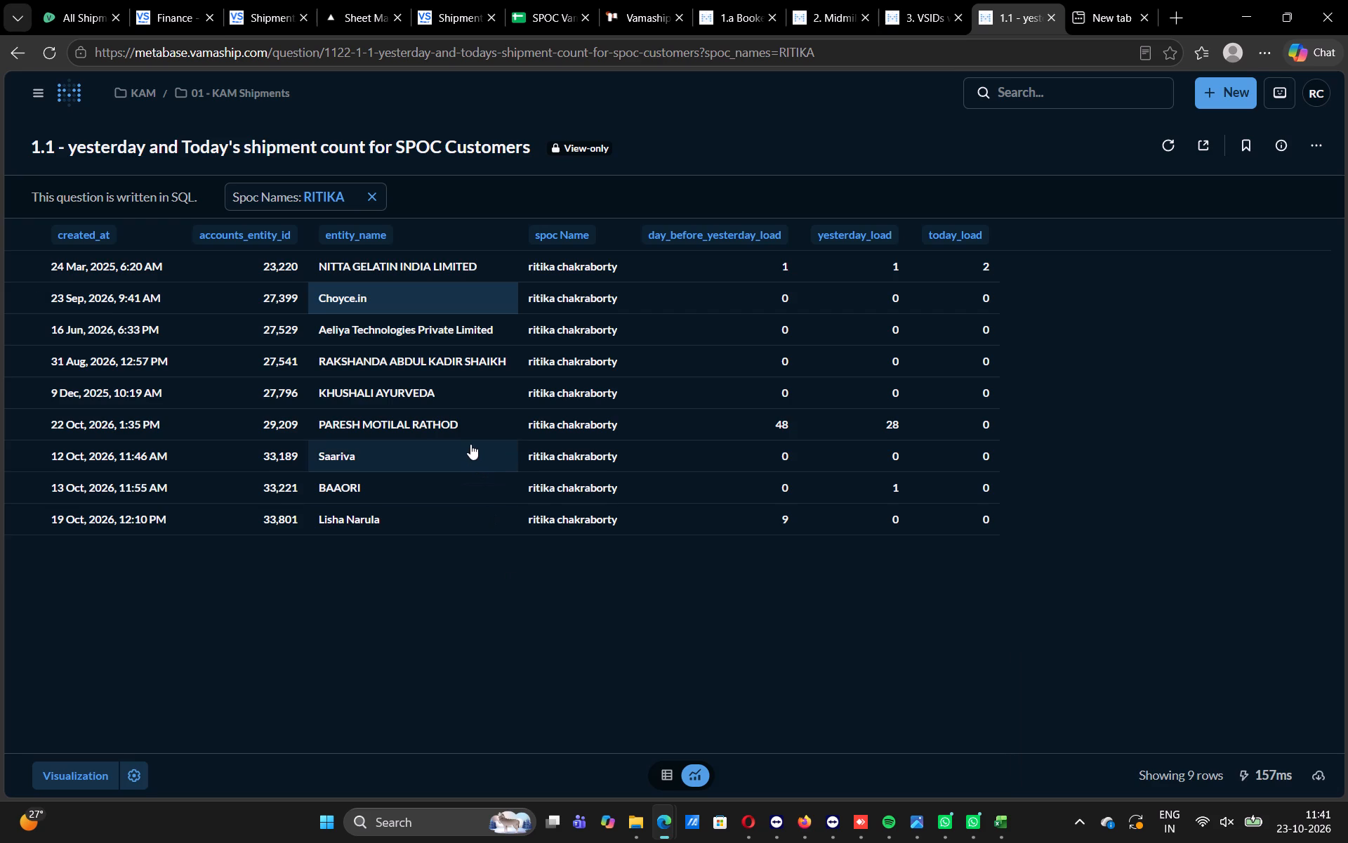
{"action": "left_click", "coordinate": [339, 326]}
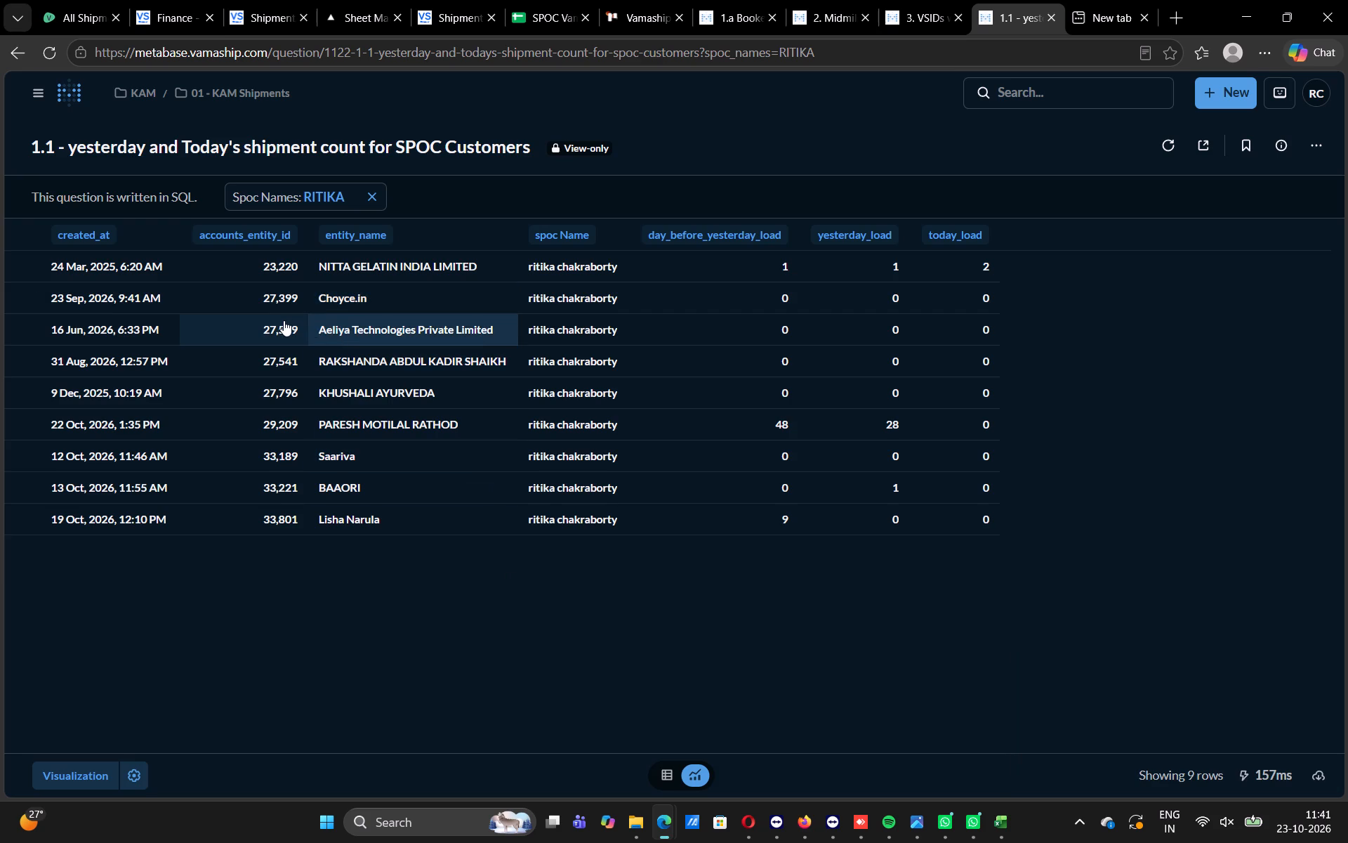
{"action": "left_click", "coordinate": [284, 320]}
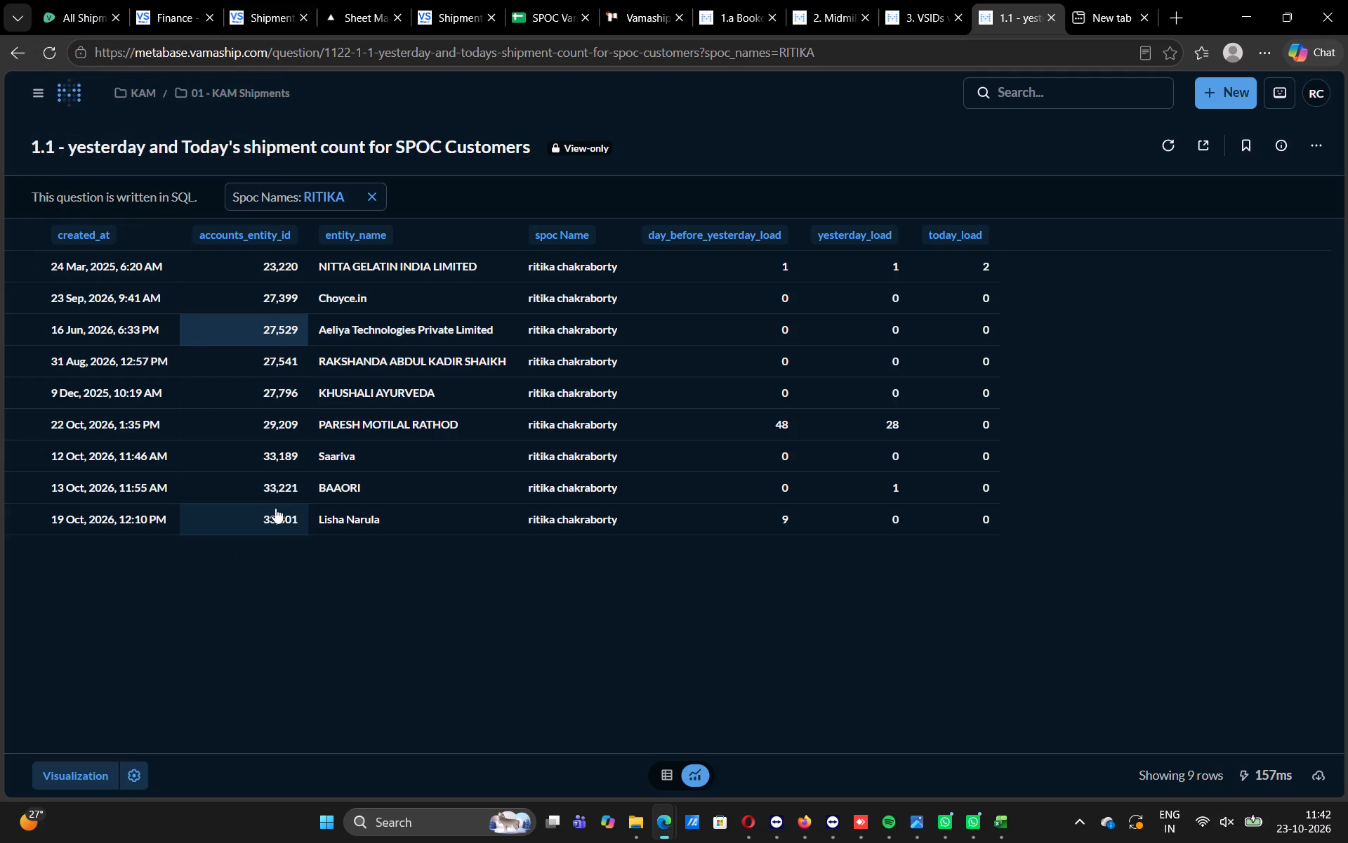
{"action": "left_click", "coordinate": [272, 455]}
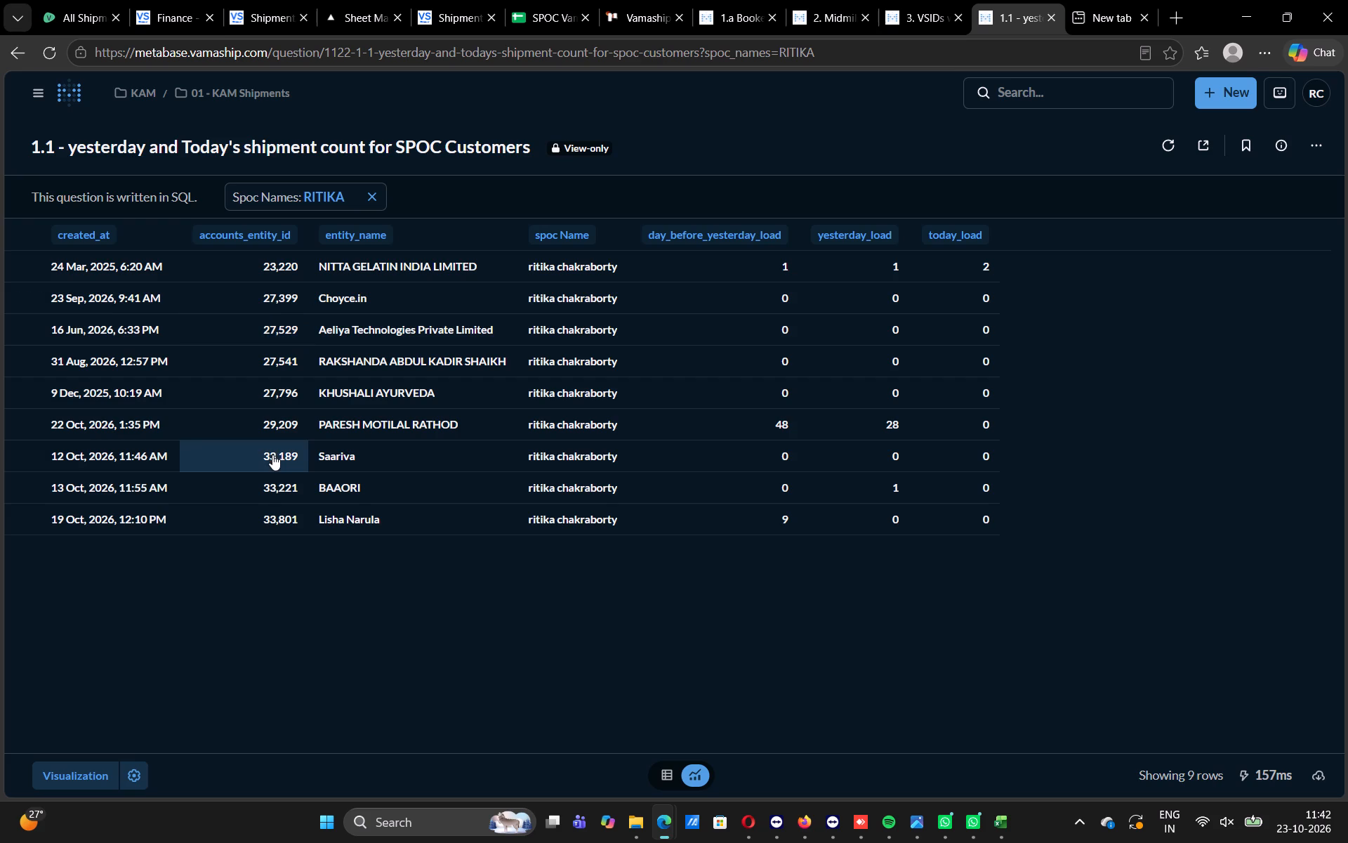
{"action": "key", "text": "ctrl+c"}
Switch to the Vamaship ERP and open the Entities list.
{"action": "left_click", "coordinate": [67, 6]}
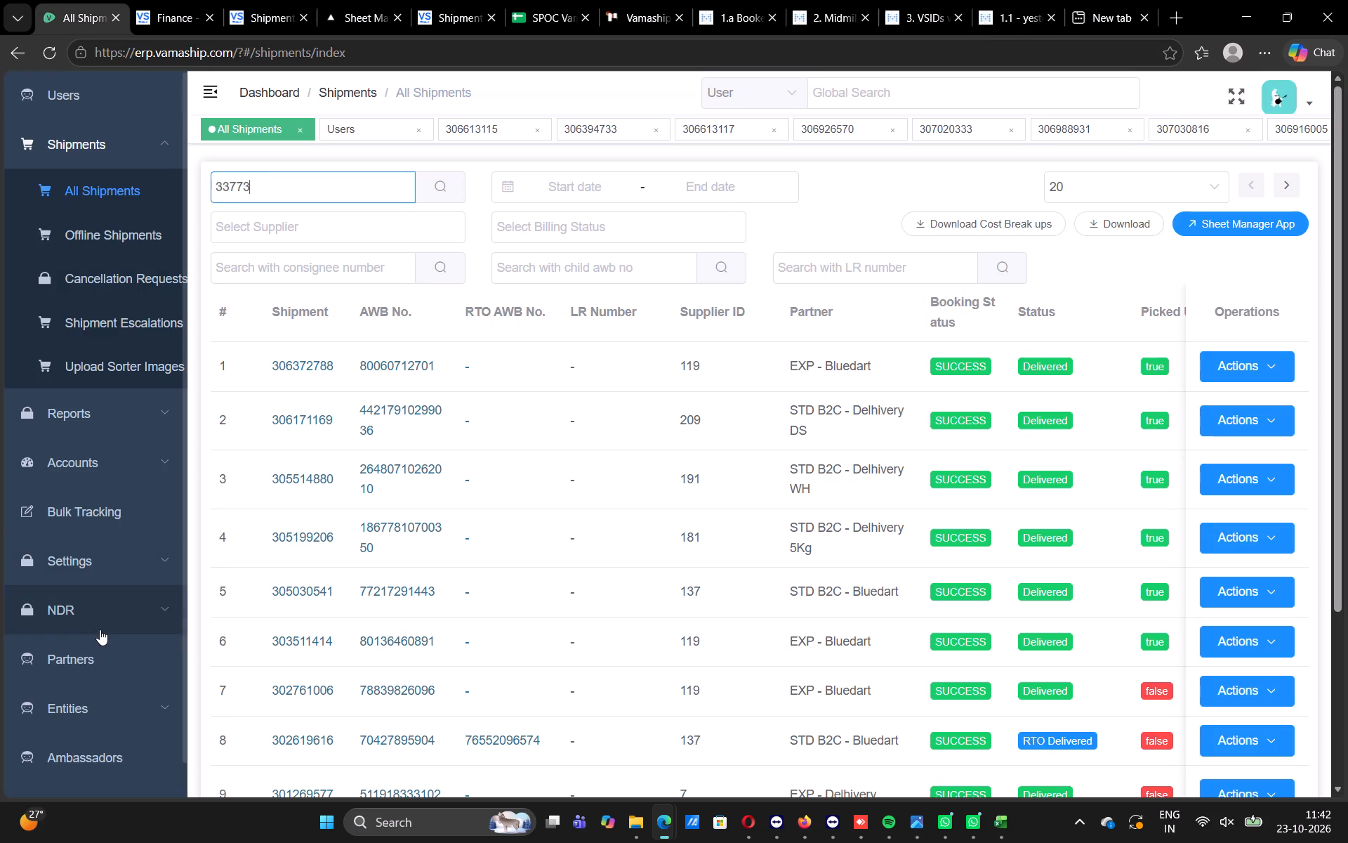
{"action": "left_click", "coordinate": [100, 629]}
{"action": "left_click", "coordinate": [108, 688]}
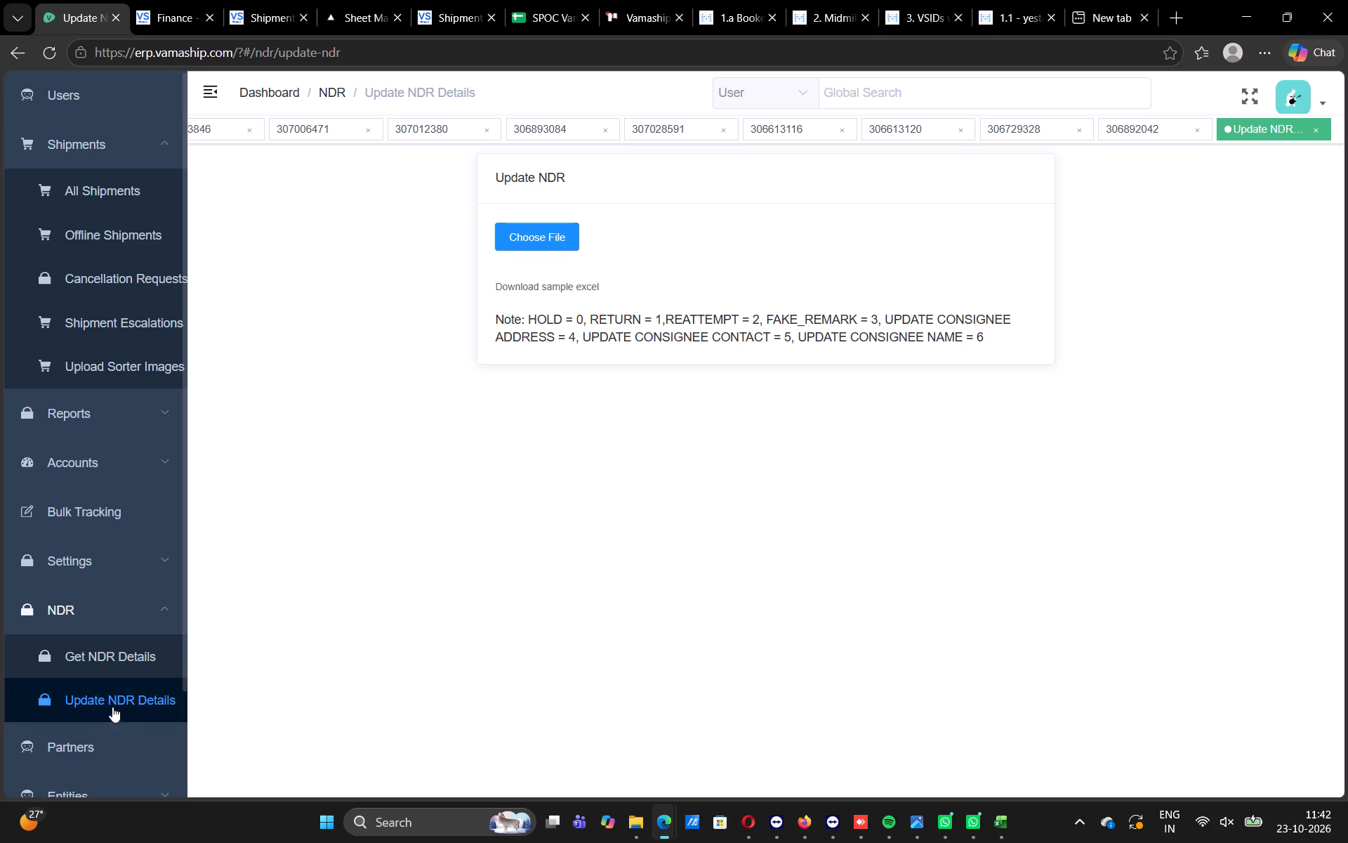
{"action": "left_click", "coordinate": [104, 728]}
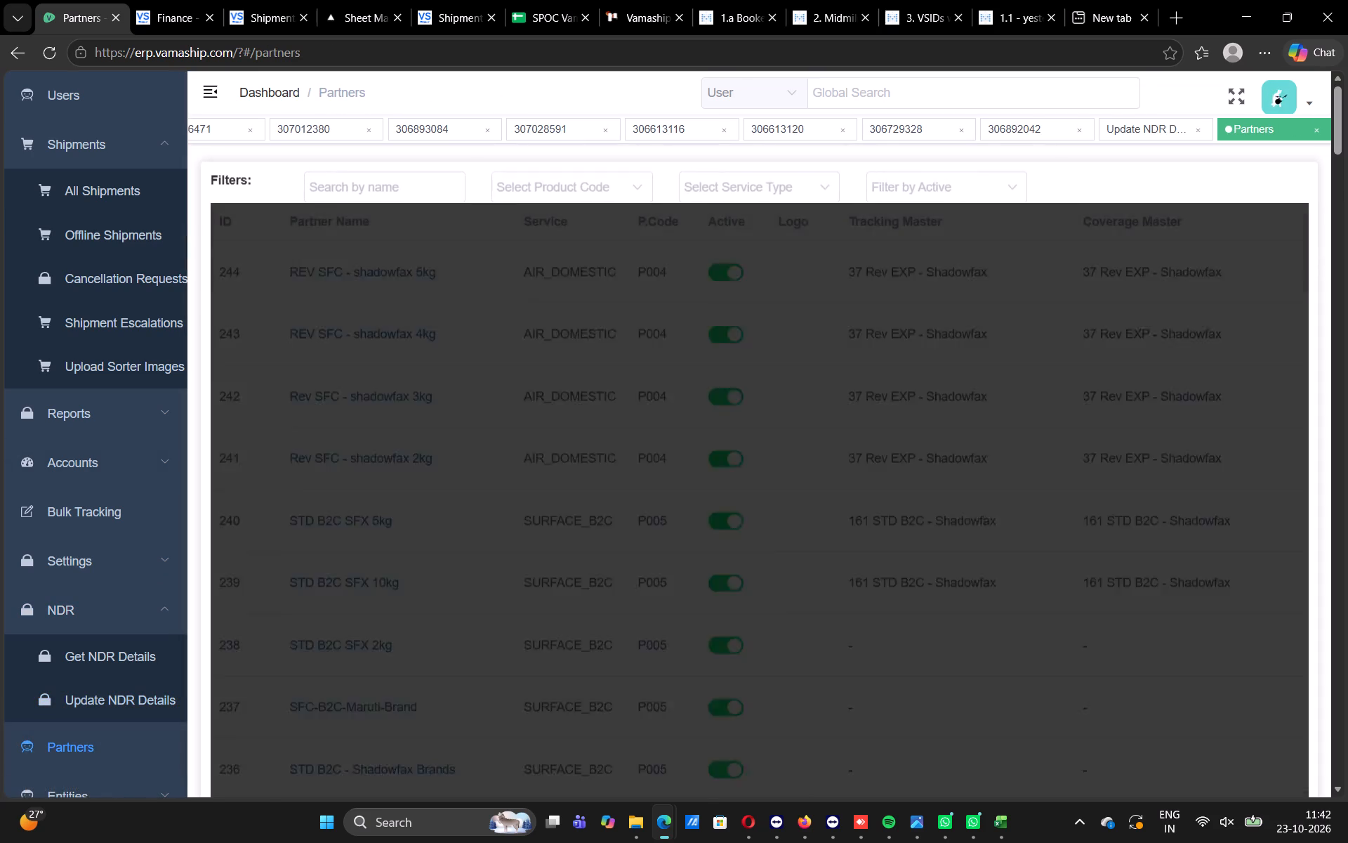
{"action": "left_click", "coordinate": [91, 792]}
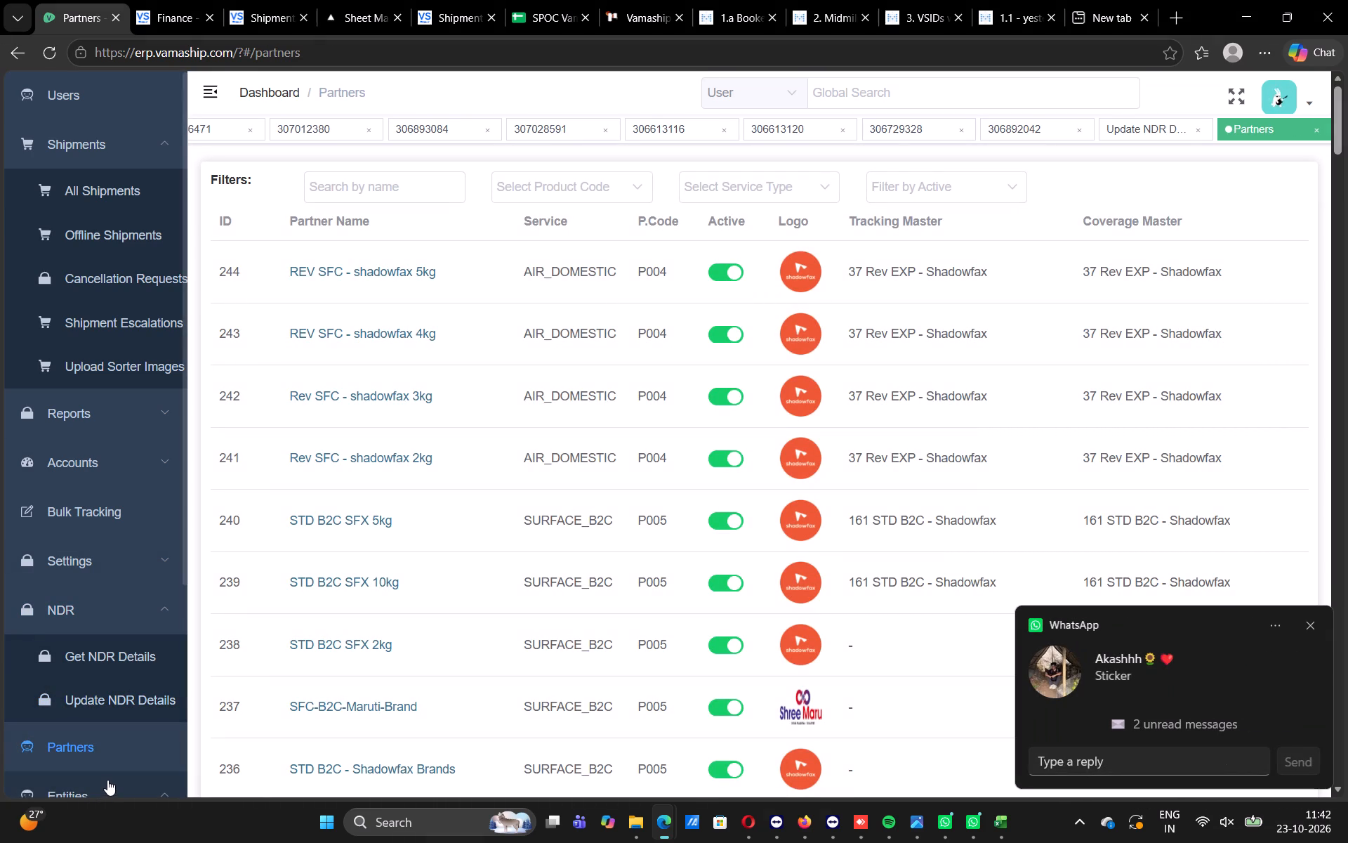
{"action": "left_click", "coordinate": [107, 780]}
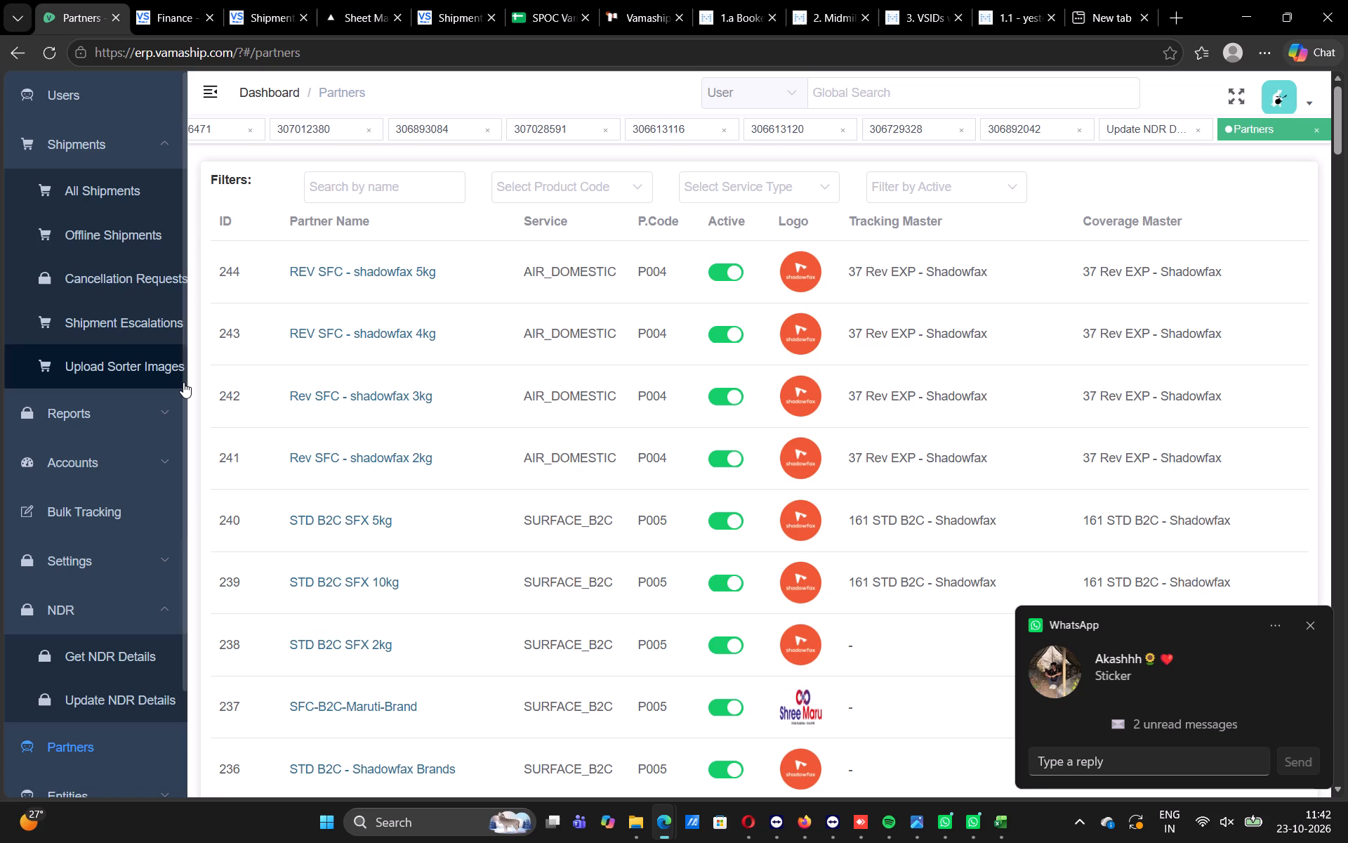
{"action": "left_click_drag", "start_coordinate": [183, 382], "coordinate": [169, 544]}
{"action": "left_click", "coordinate": [91, 693]}
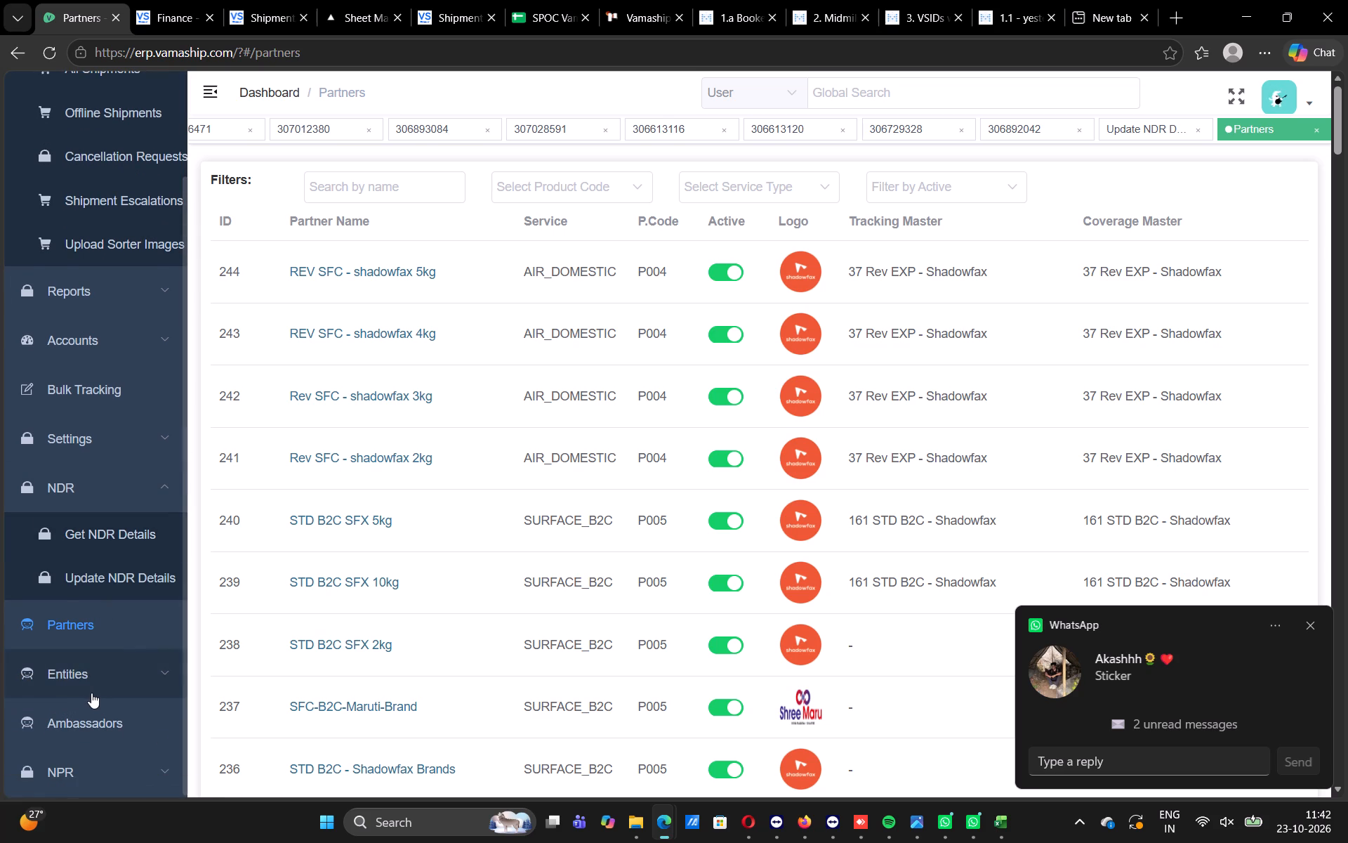
{"action": "left_click", "coordinate": [93, 726]}
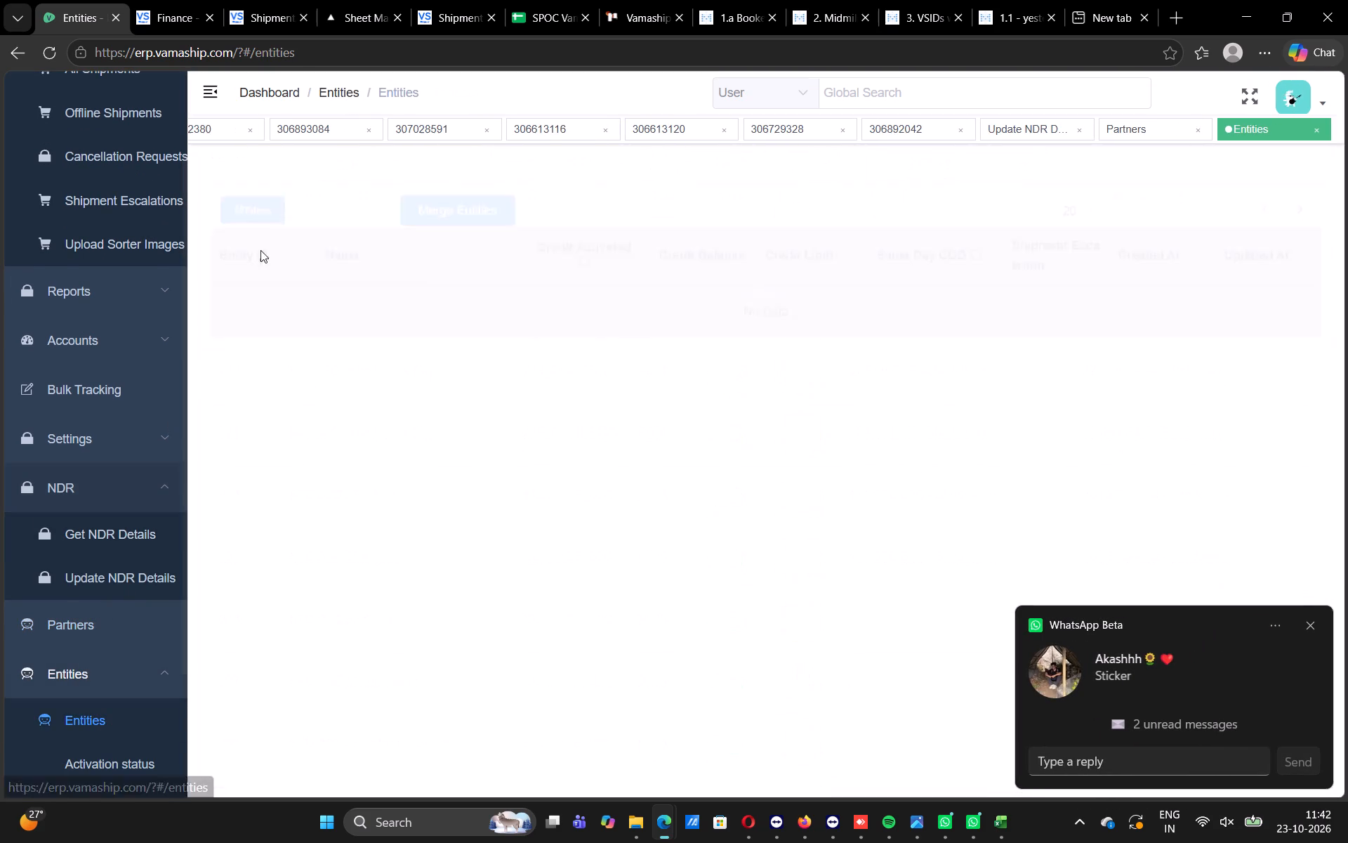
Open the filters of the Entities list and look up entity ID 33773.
{"action": "left_click", "coordinate": [263, 190]}
{"action": "left_click", "coordinate": [325, 237]}
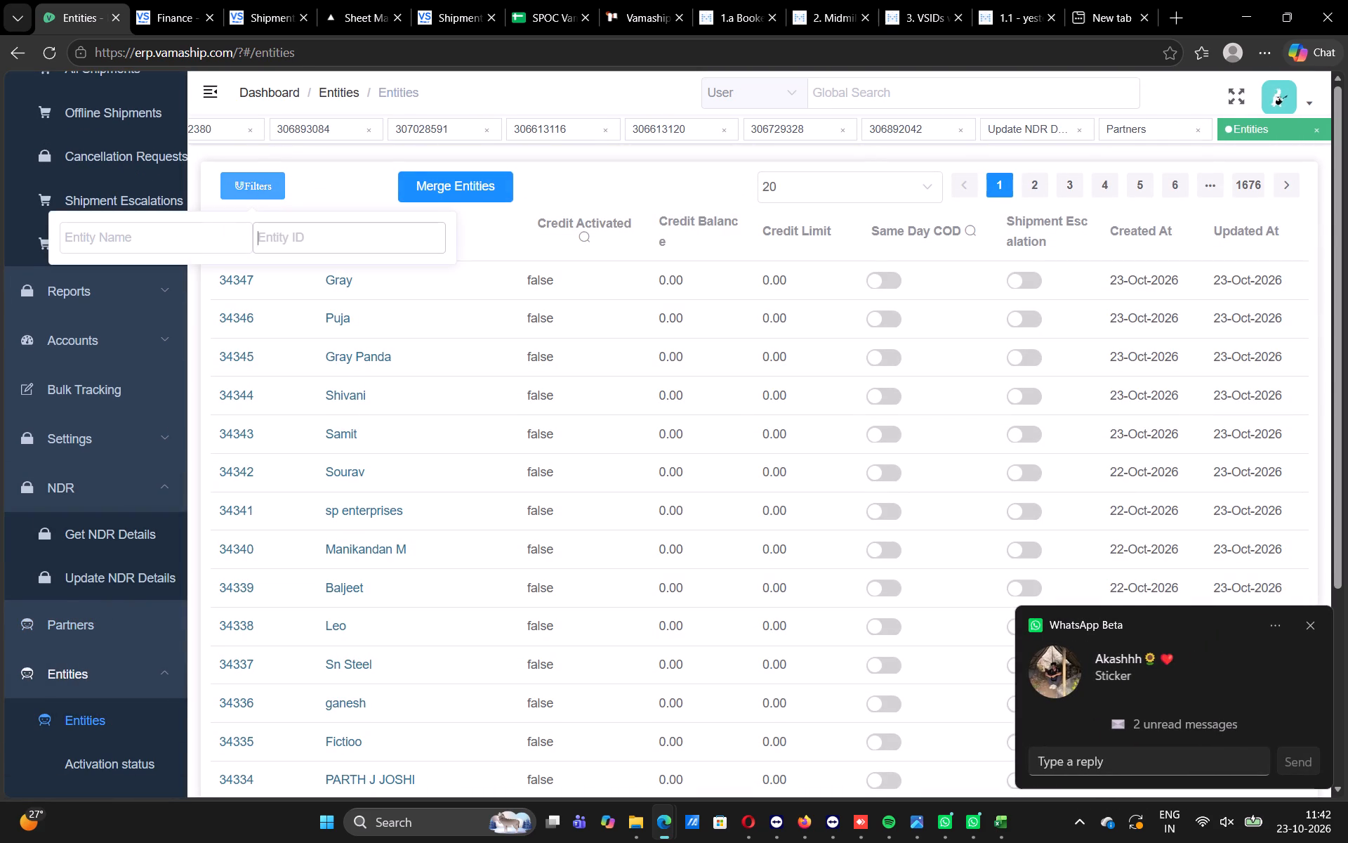
{"action": "key", "text": "ctrl+v"}
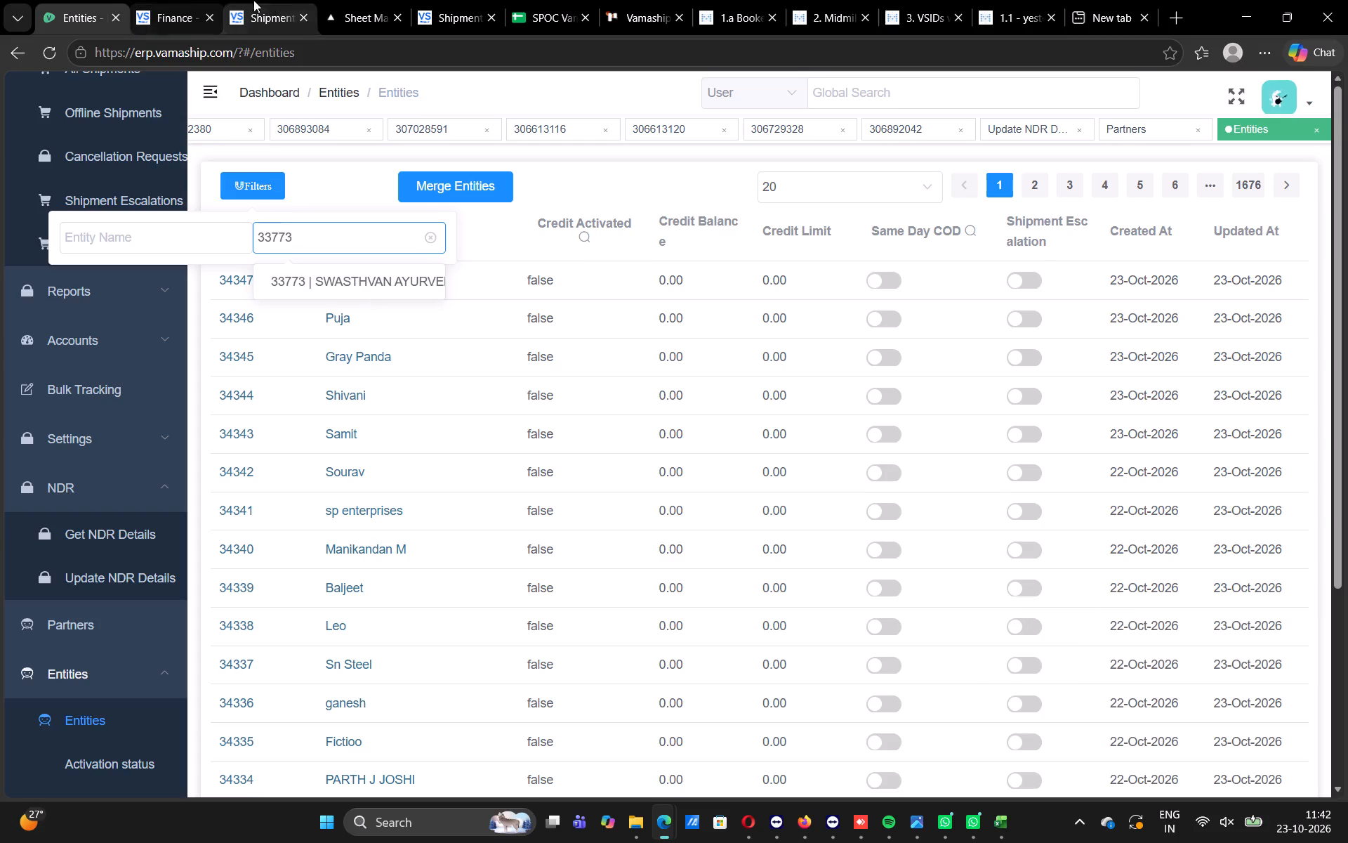
Check the entity IDs in the SPOC Vamaship spreadsheet and return to the Metabase report on SPOC customers' shipment counts.
{"action": "left_click", "coordinate": [532, 1]}
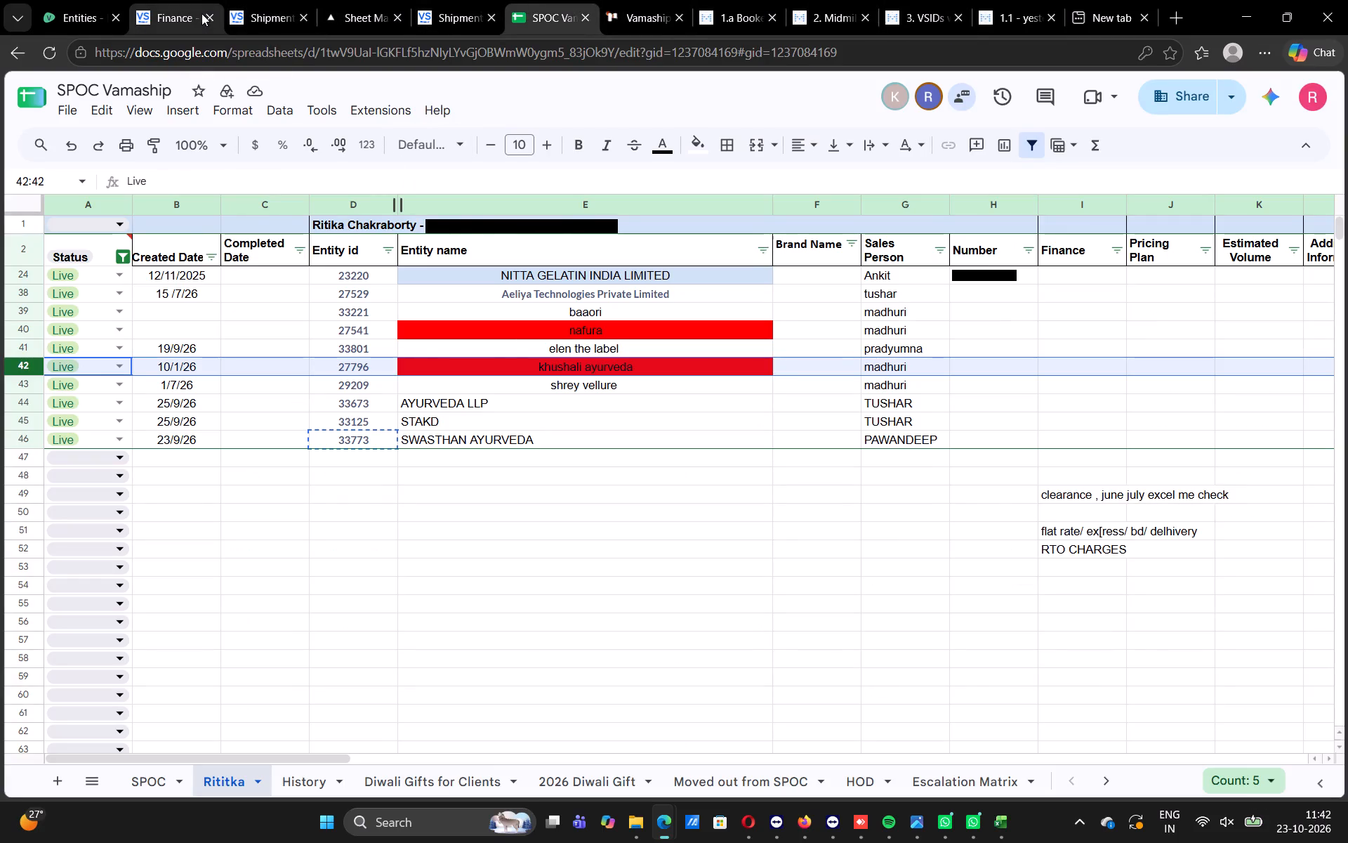
{"action": "left_click", "coordinate": [162, 8]}
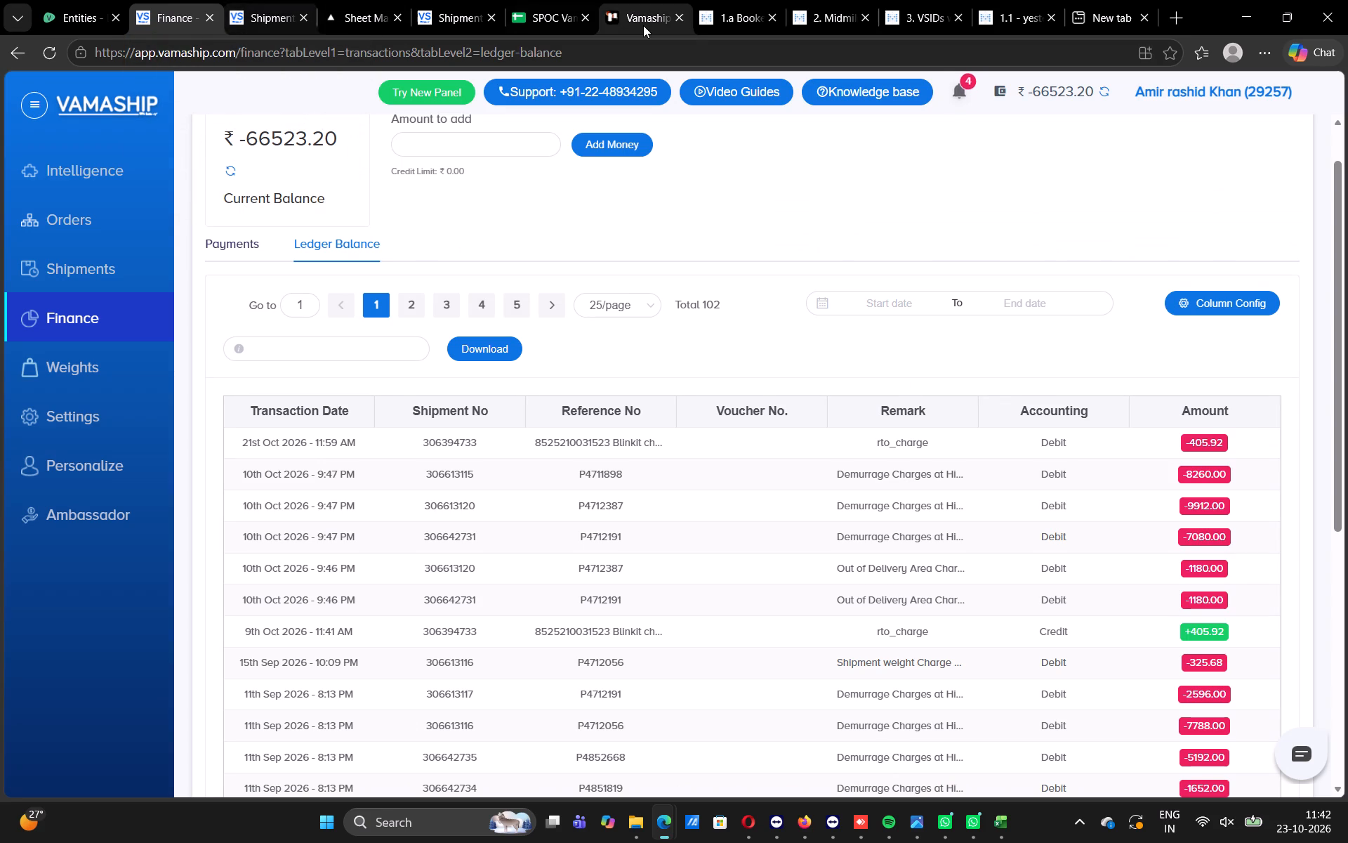
{"action": "left_click", "coordinate": [1007, 0]}
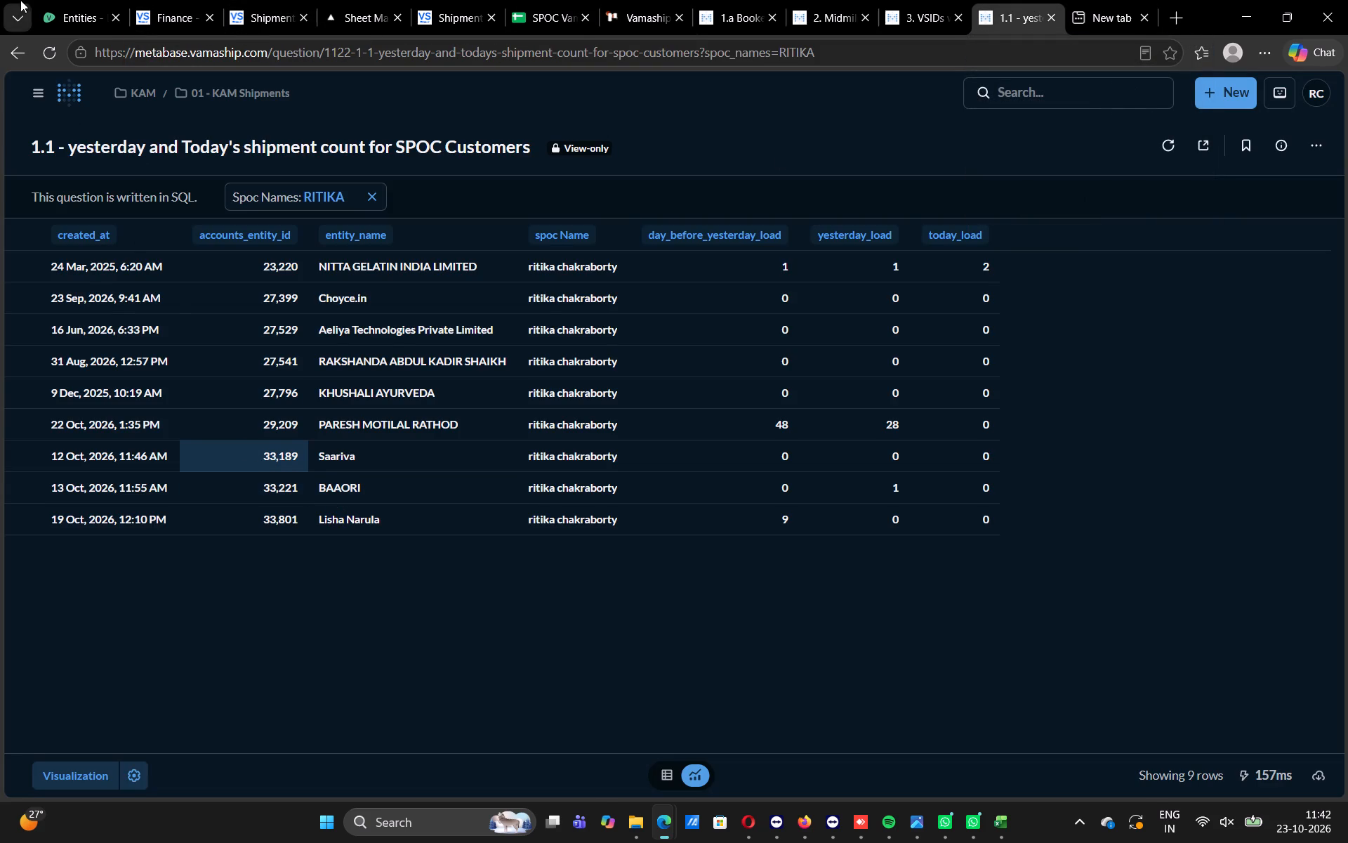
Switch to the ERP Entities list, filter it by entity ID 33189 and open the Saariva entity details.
{"action": "left_click", "coordinate": [47, 0]}
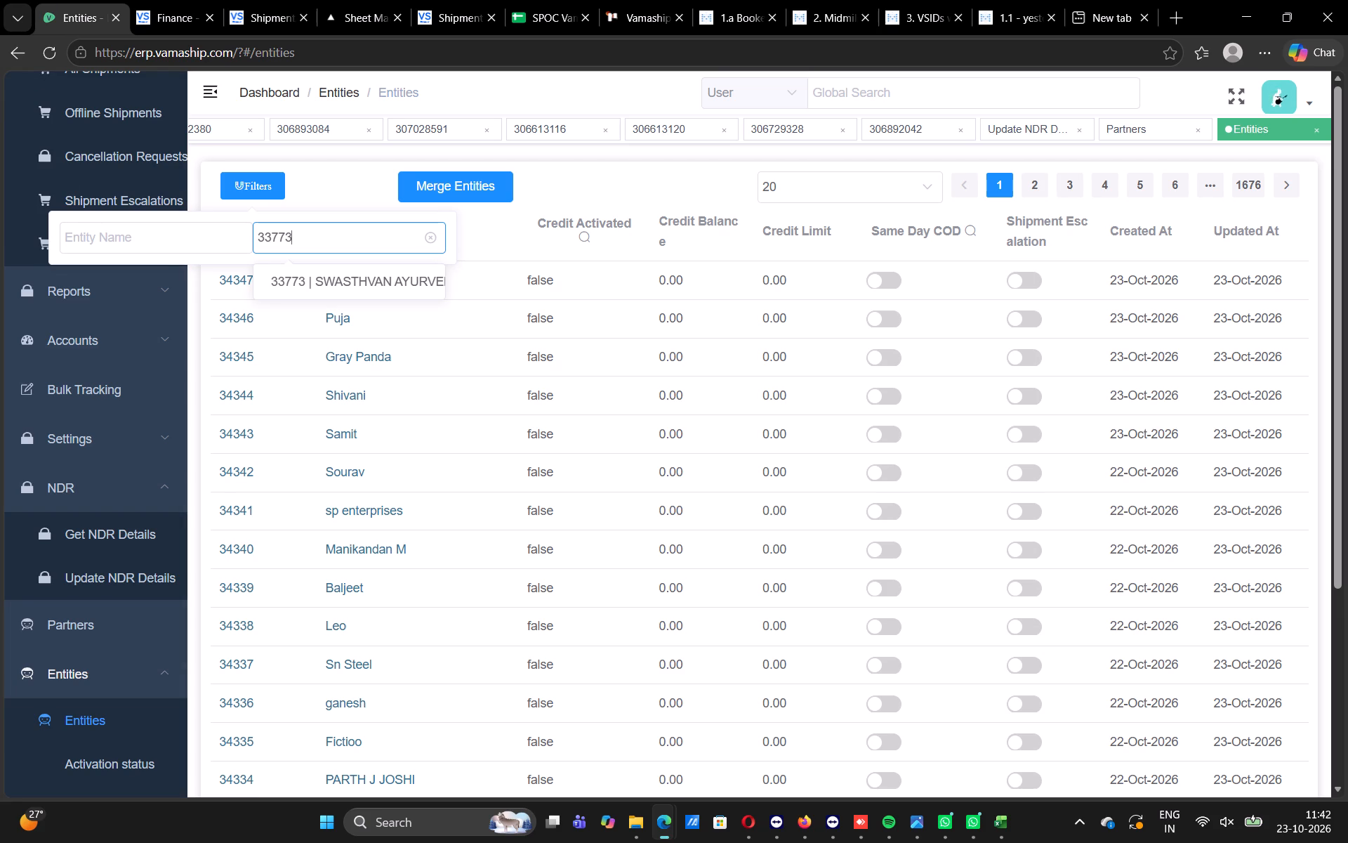
{"action": "left_click", "coordinate": [317, 228]}
{"action": "key", "text": "BackSpace"}
{"action": "key", "text": "BackSpace"}
{"action": "key", "text": "BackSpace"}
{"action": "type", "text": "189"}
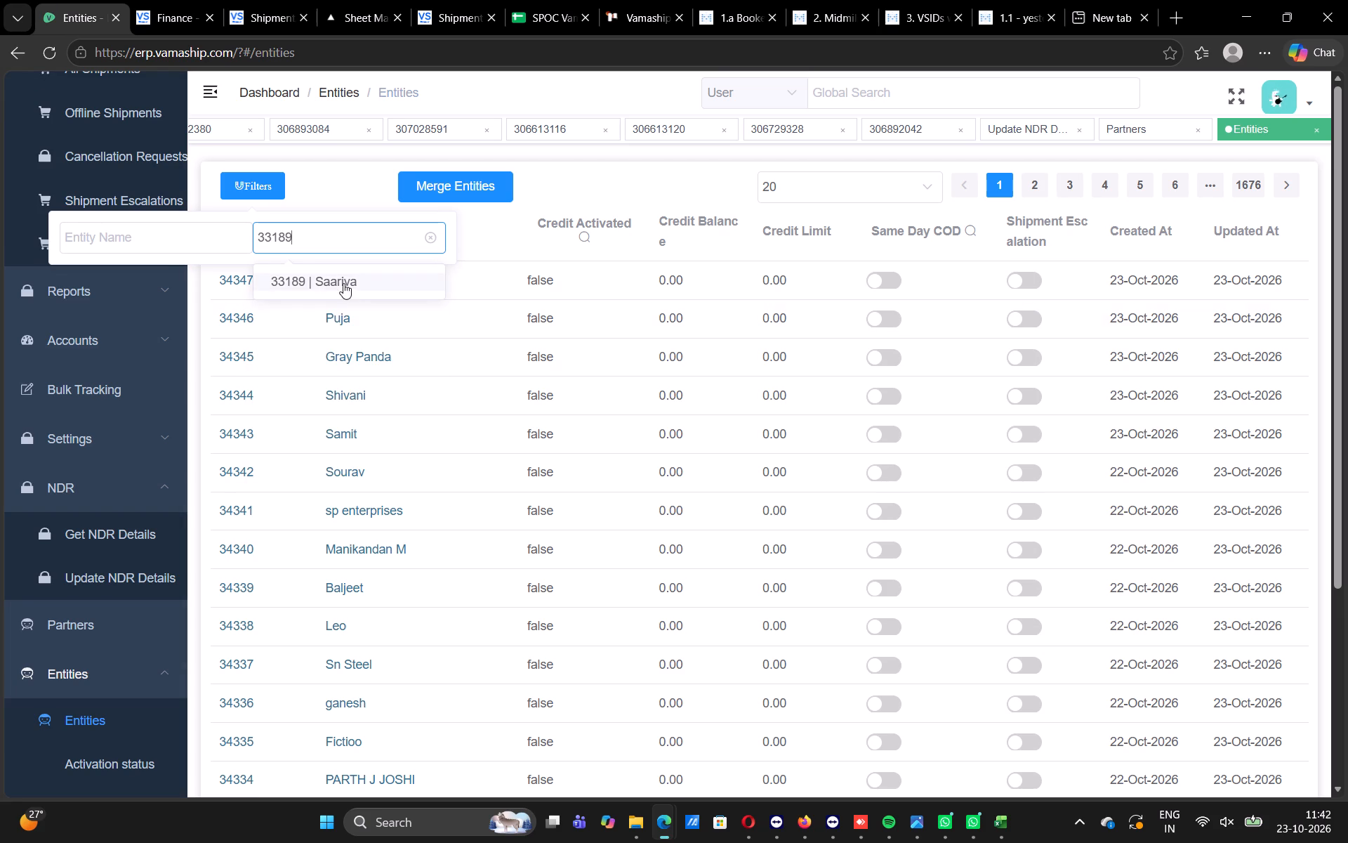
{"action": "left_click", "coordinate": [343, 283]}
{"action": "left_click", "coordinate": [231, 285]}
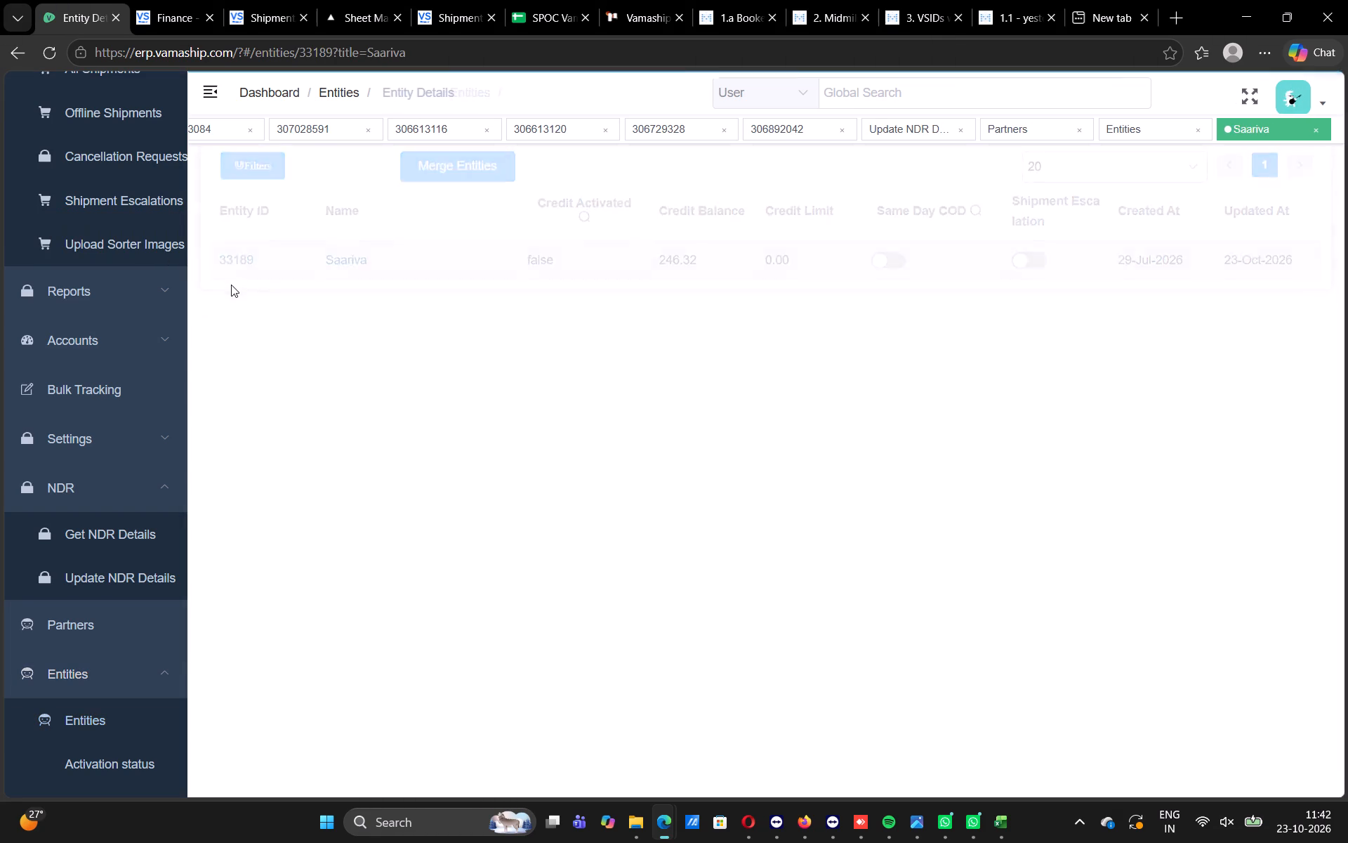
{"action": "left_click_drag", "start_coordinate": [1339, 309], "coordinate": [1322, 431]}
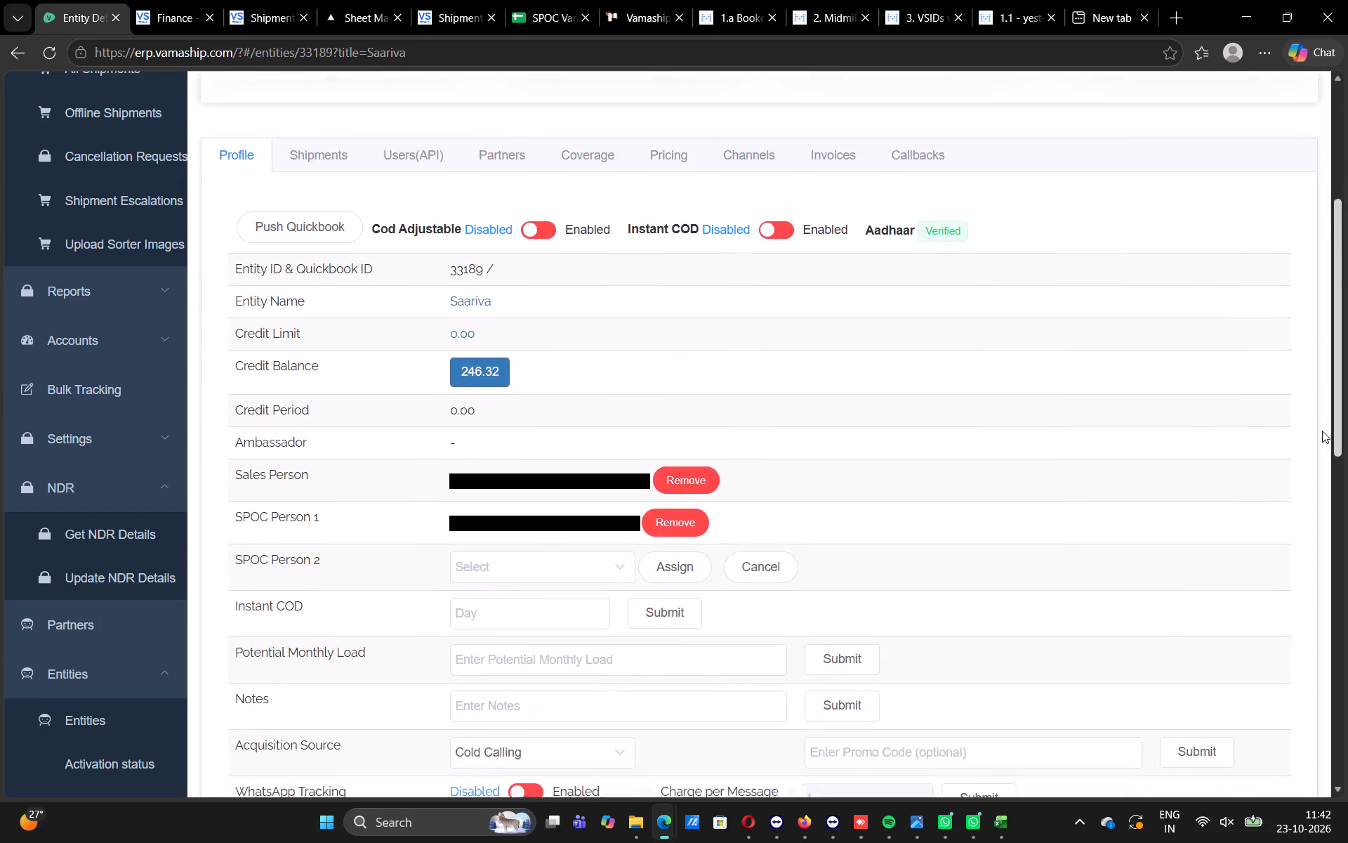
{"action": "left_click_drag", "start_coordinate": [1322, 431], "coordinate": [1319, 447]}
{"action": "left_click", "coordinate": [671, 452]}
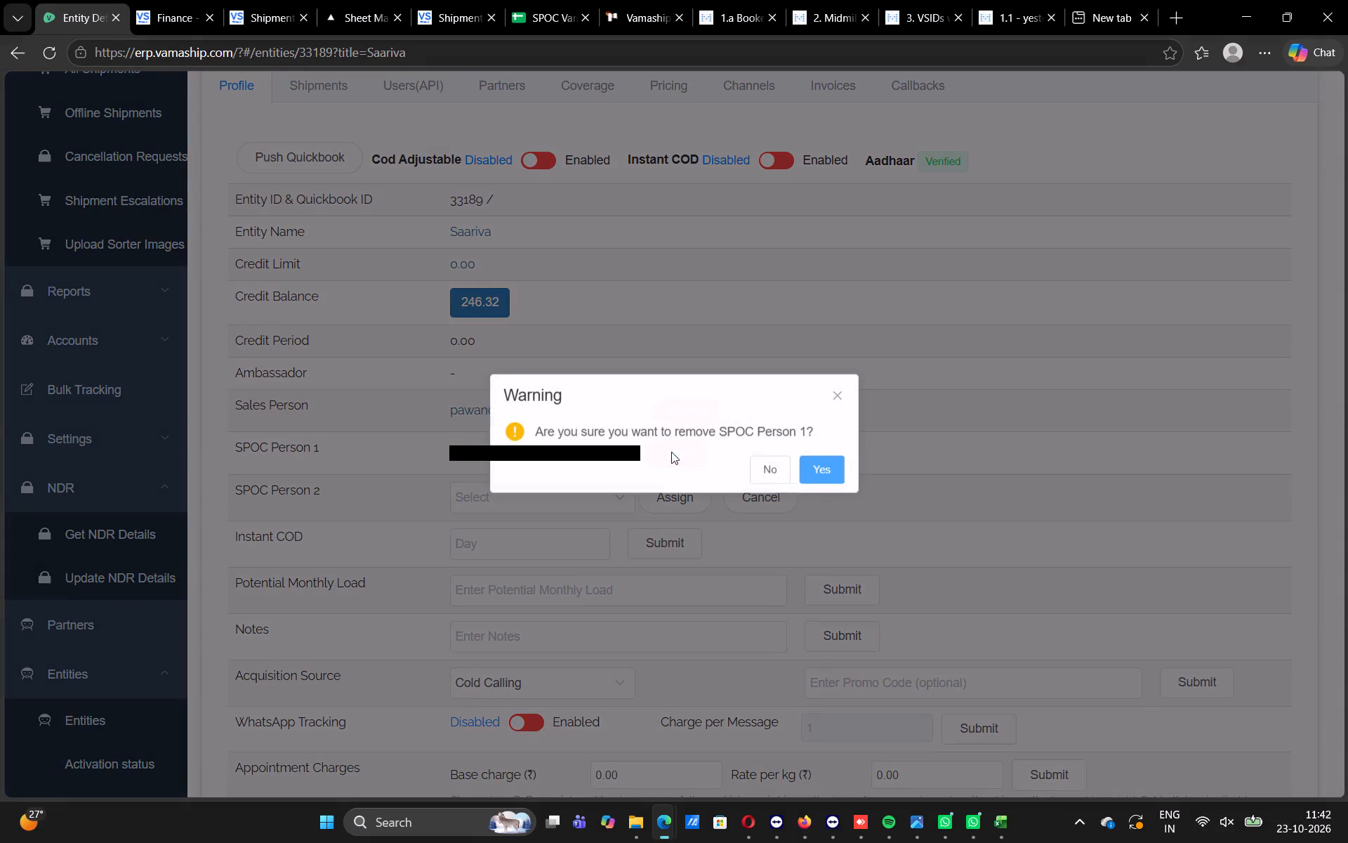
{"action": "left_click", "coordinate": [823, 469]}
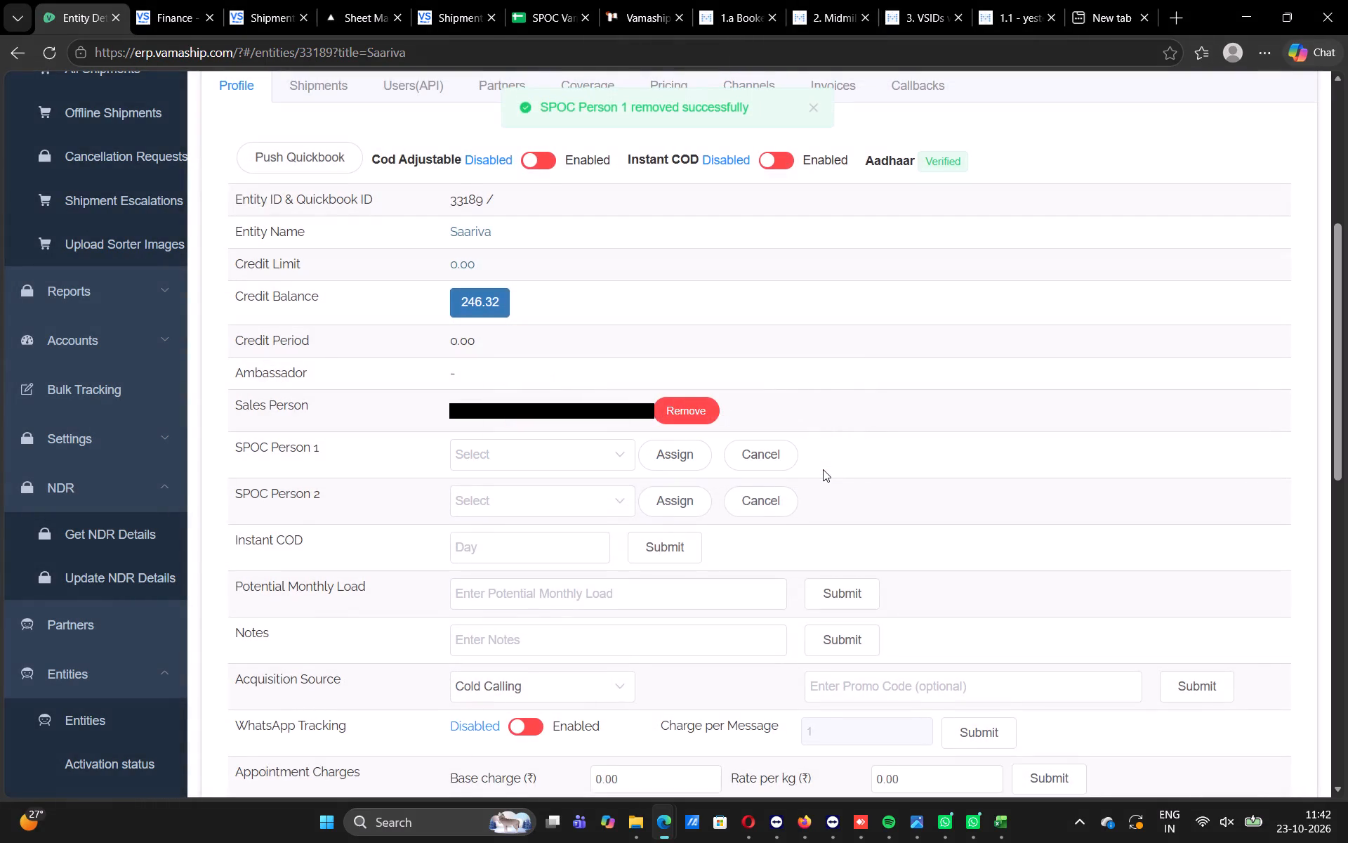
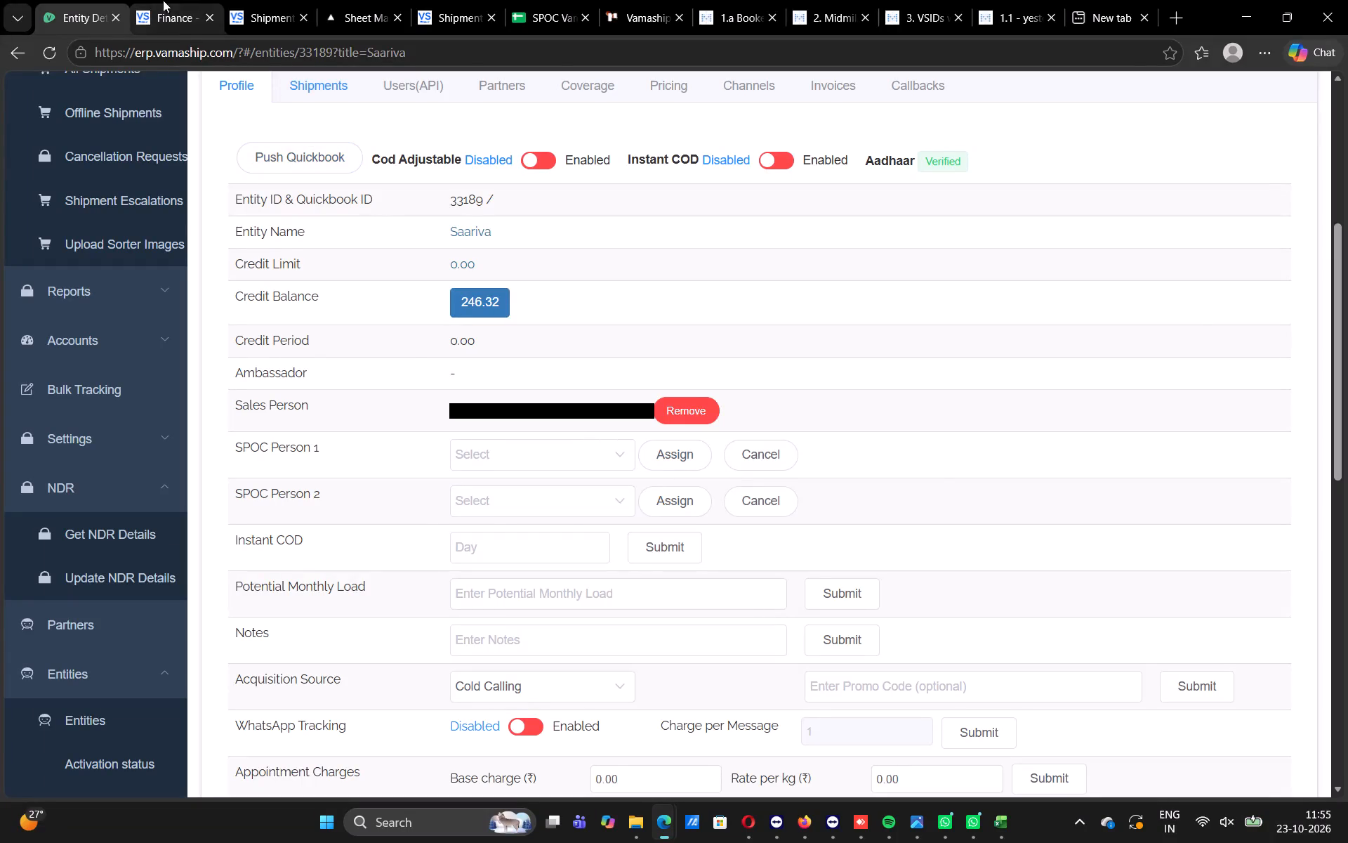
Close the second Vamaship Shipments page, the one after Sheet Manager, and the empty new page, keeping the other references open.
{"action": "left_click", "coordinate": [144, 1]}
{"action": "left_click", "coordinate": [261, 4]}
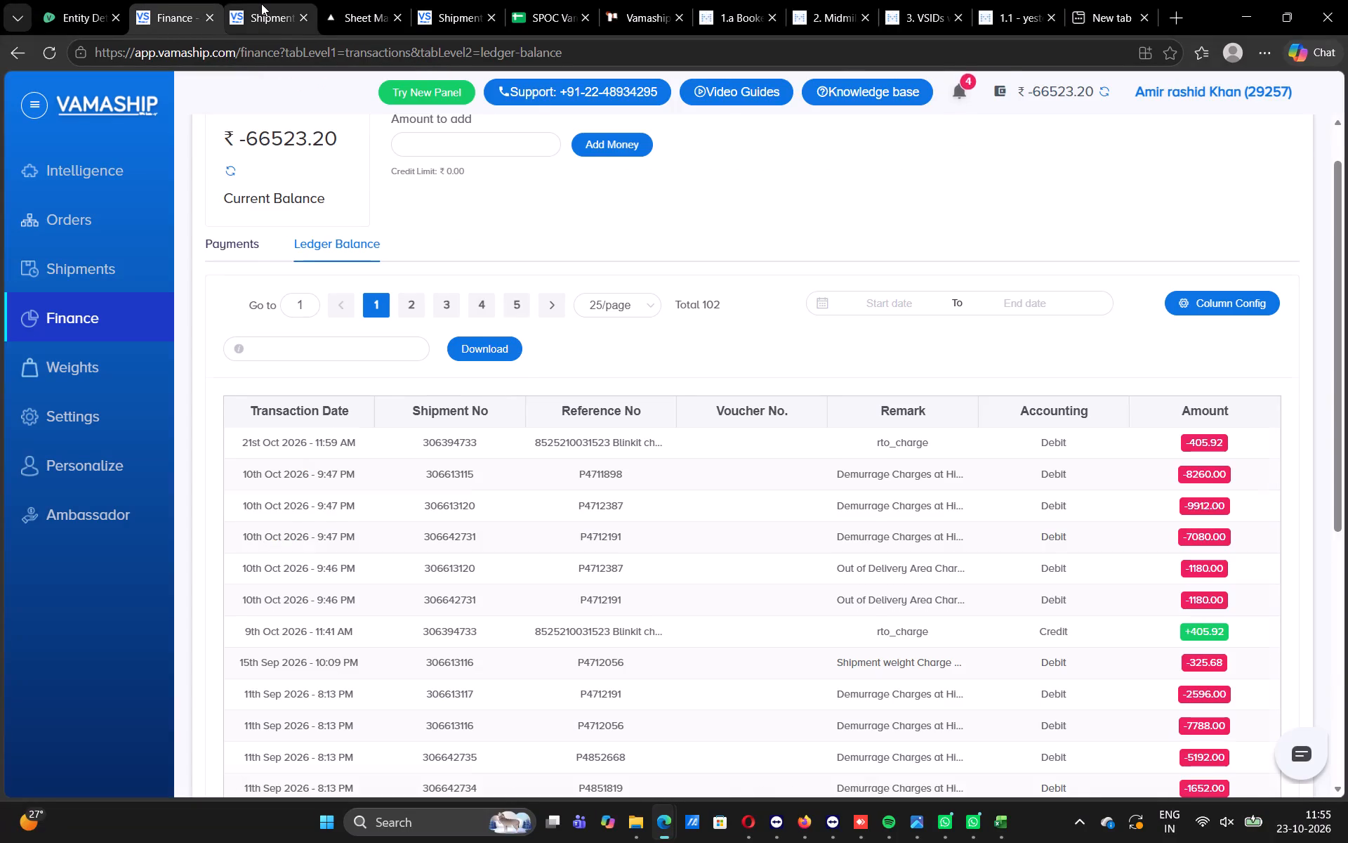
{"action": "left_click", "coordinate": [351, 8]}
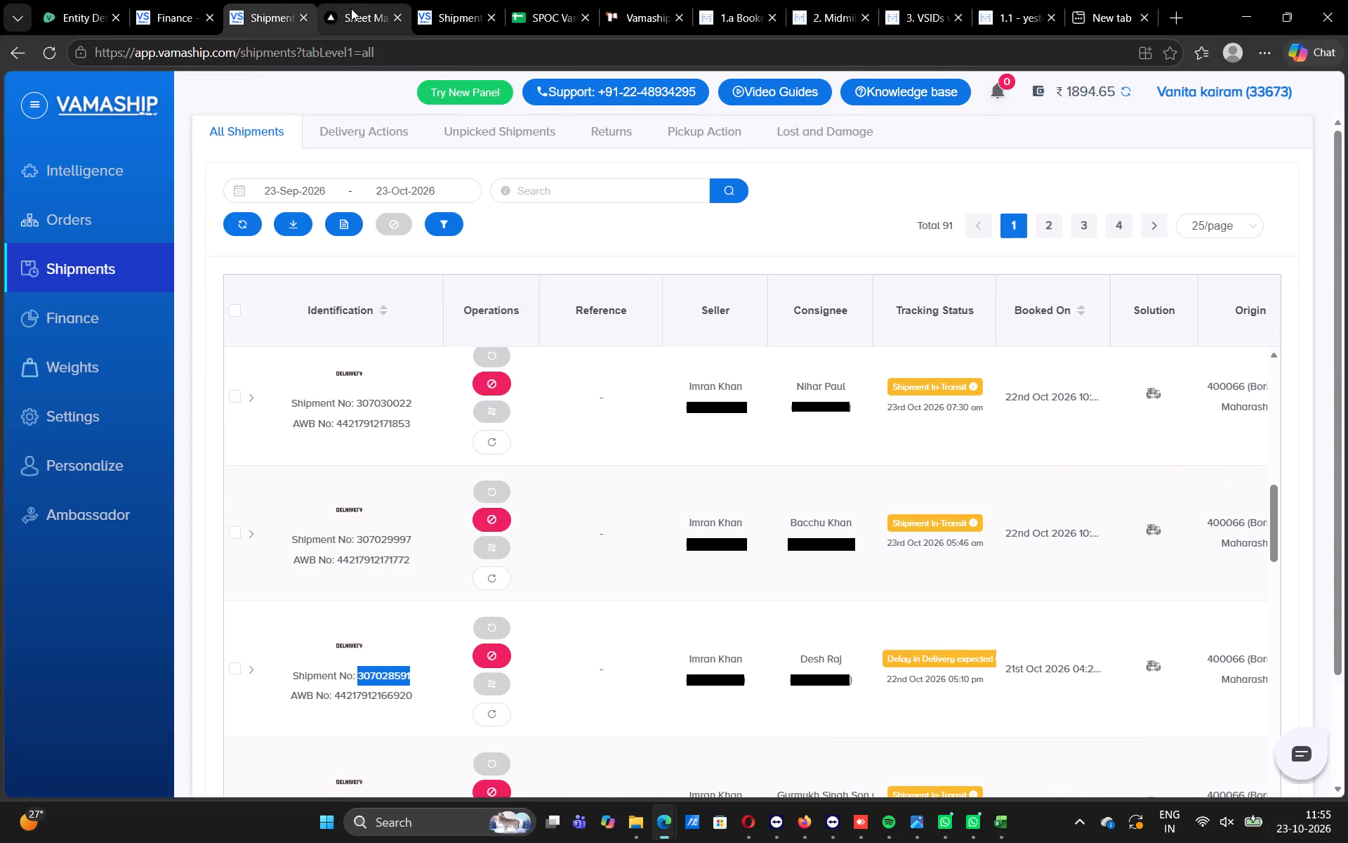
{"action": "left_click", "coordinate": [461, 8]}
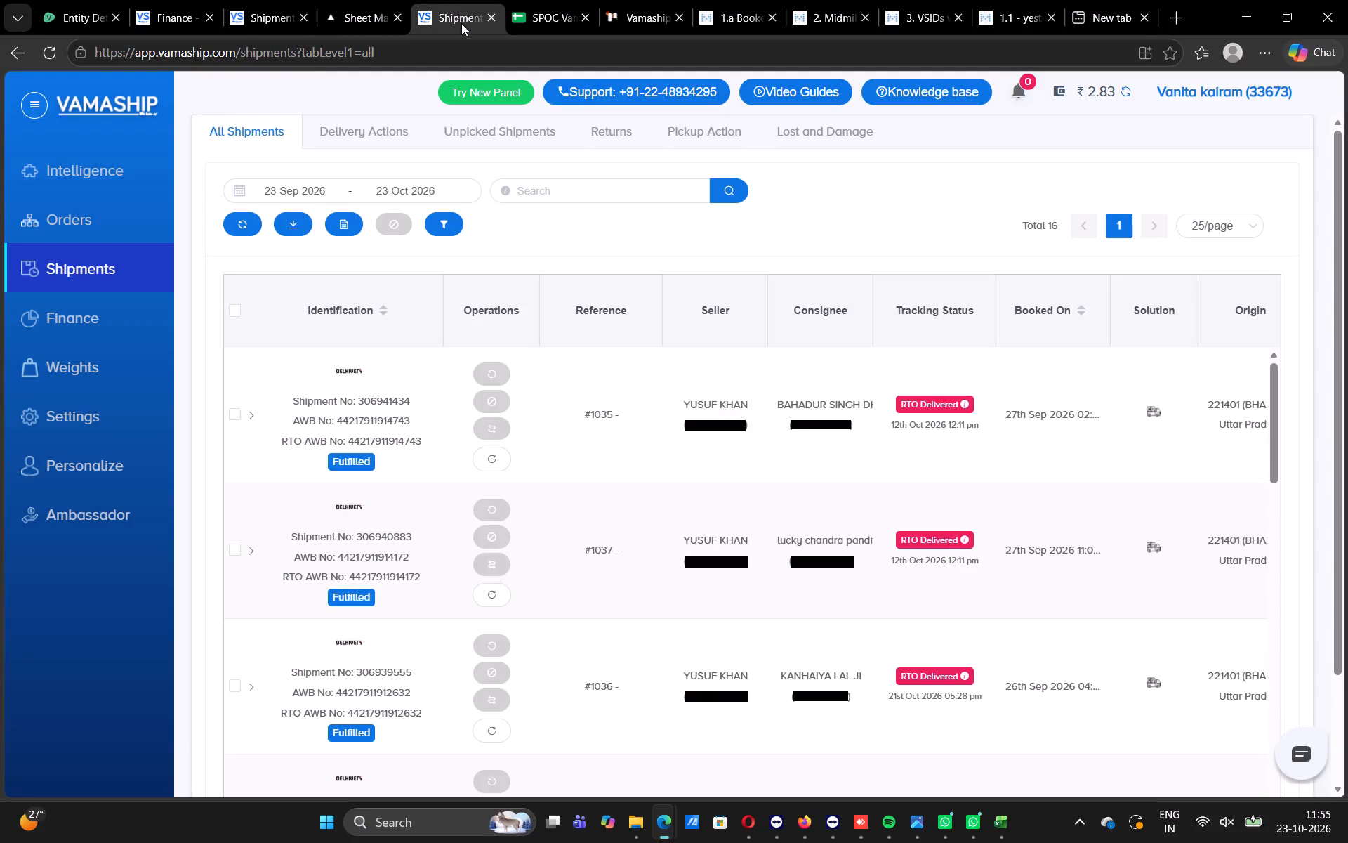
{"action": "left_click", "coordinate": [491, 20]}
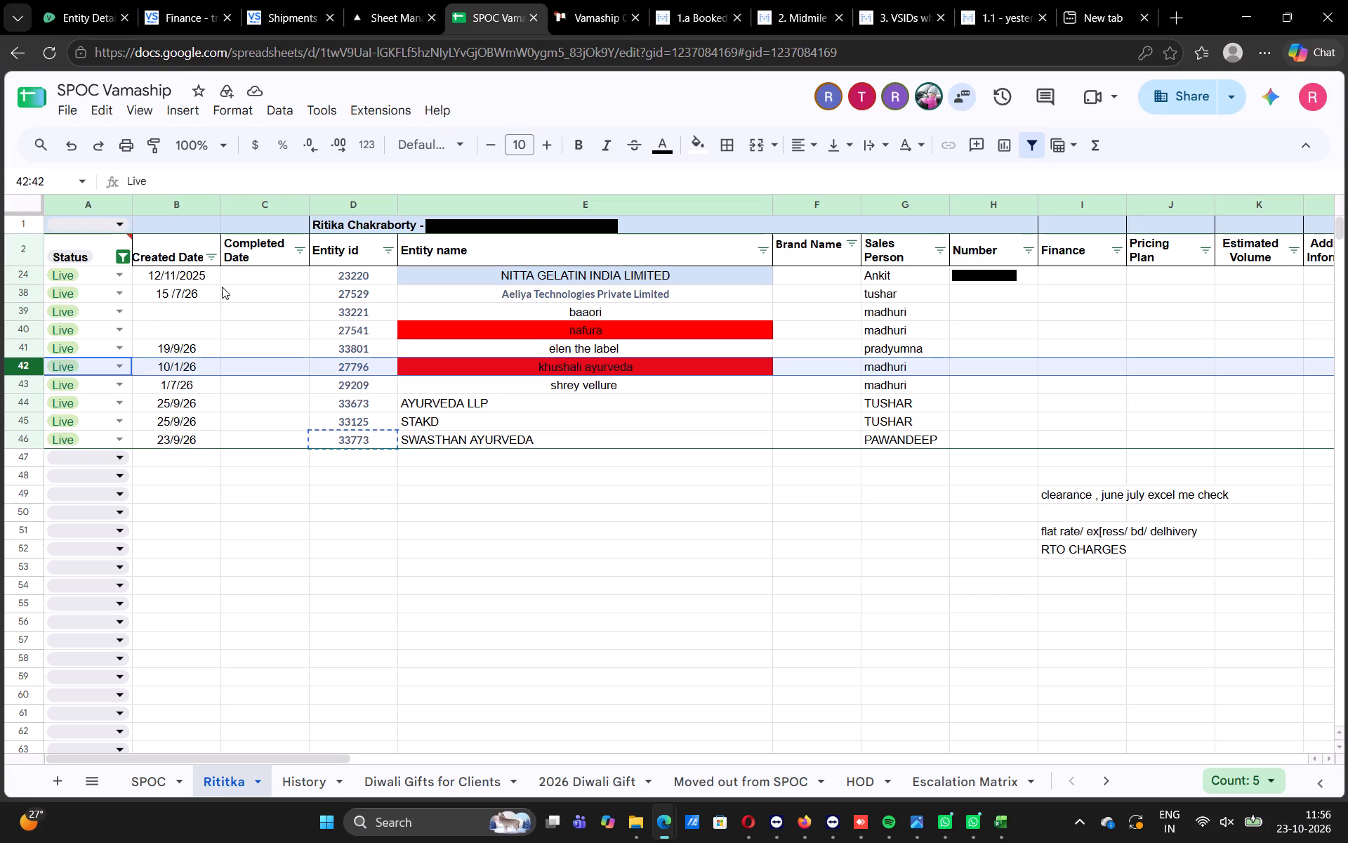
{"action": "left_click", "coordinate": [336, 304]}
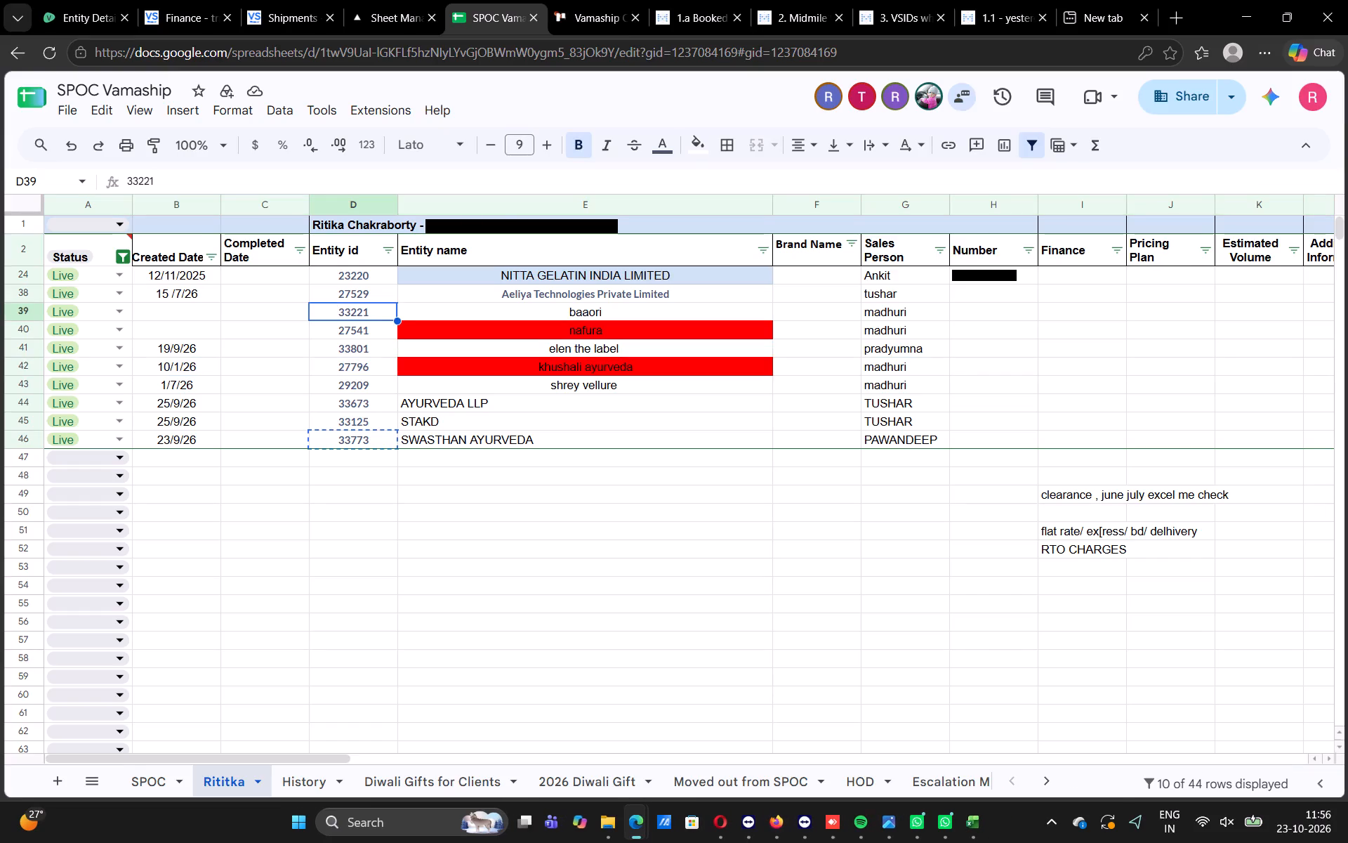
{"action": "left_click", "coordinate": [351, 440]}
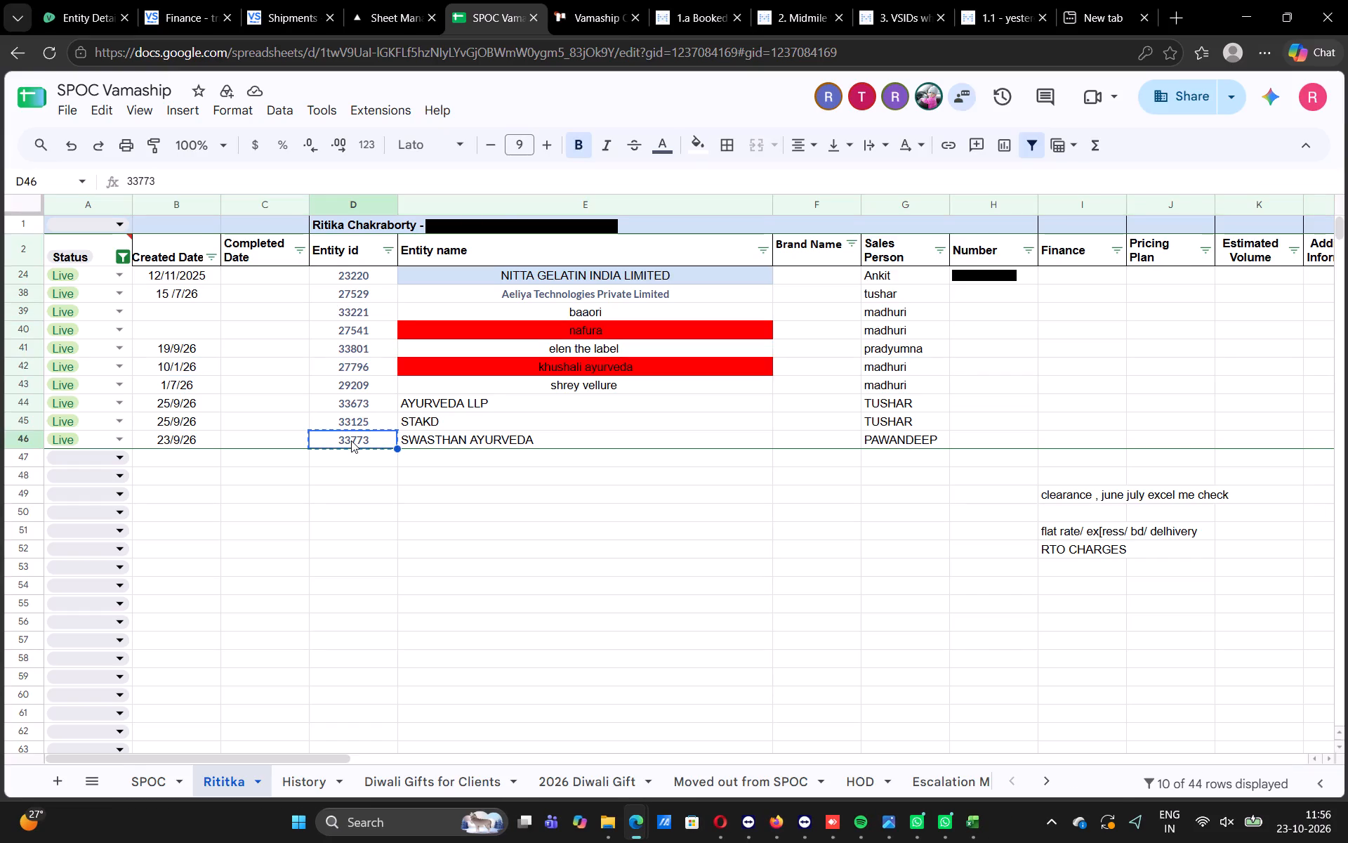
{"action": "left_click", "coordinate": [1146, 19]}
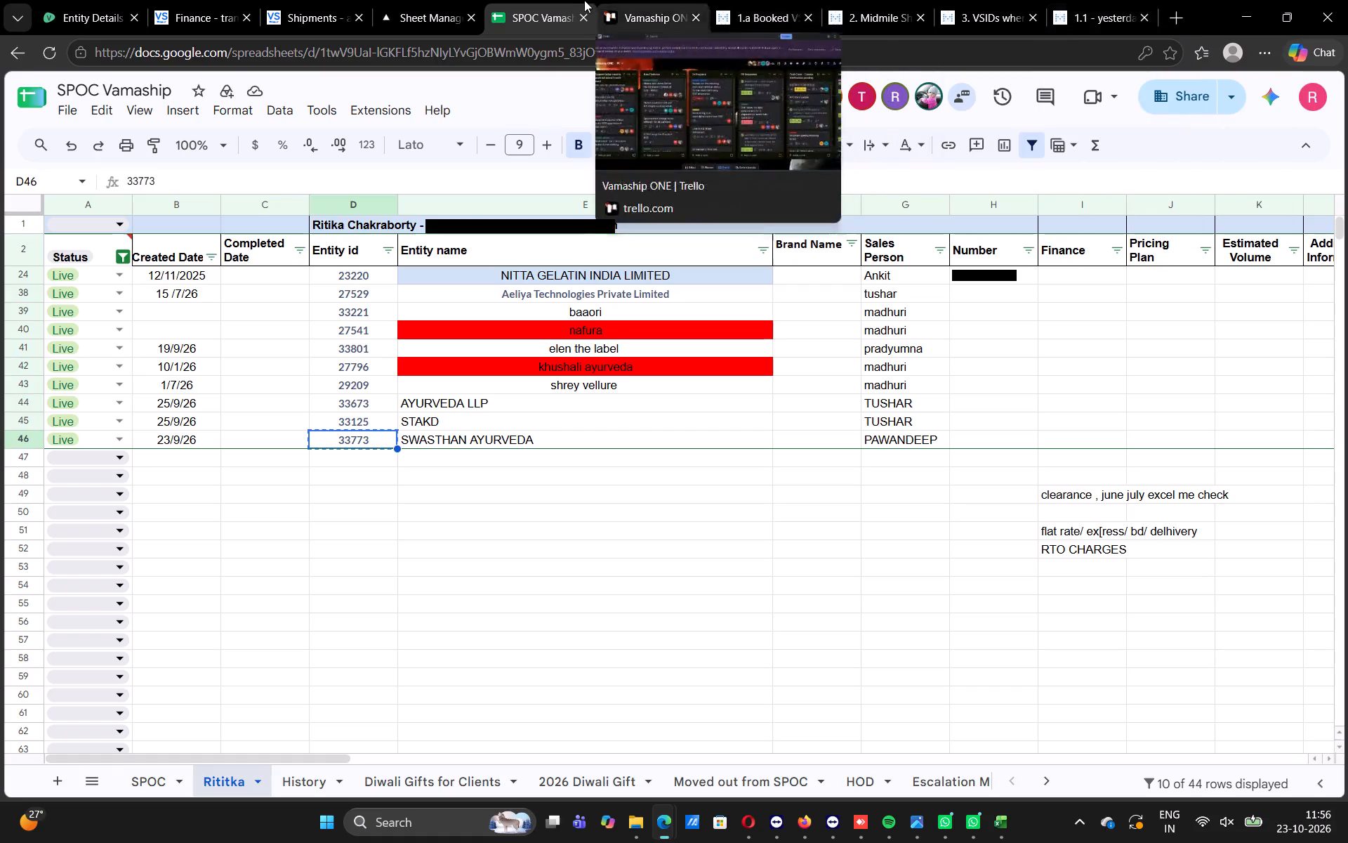
Switch to the Vamaship ERP and open its All Shipments list in place of Saariva's entity details.
{"action": "left_click", "coordinate": [658, 4]}
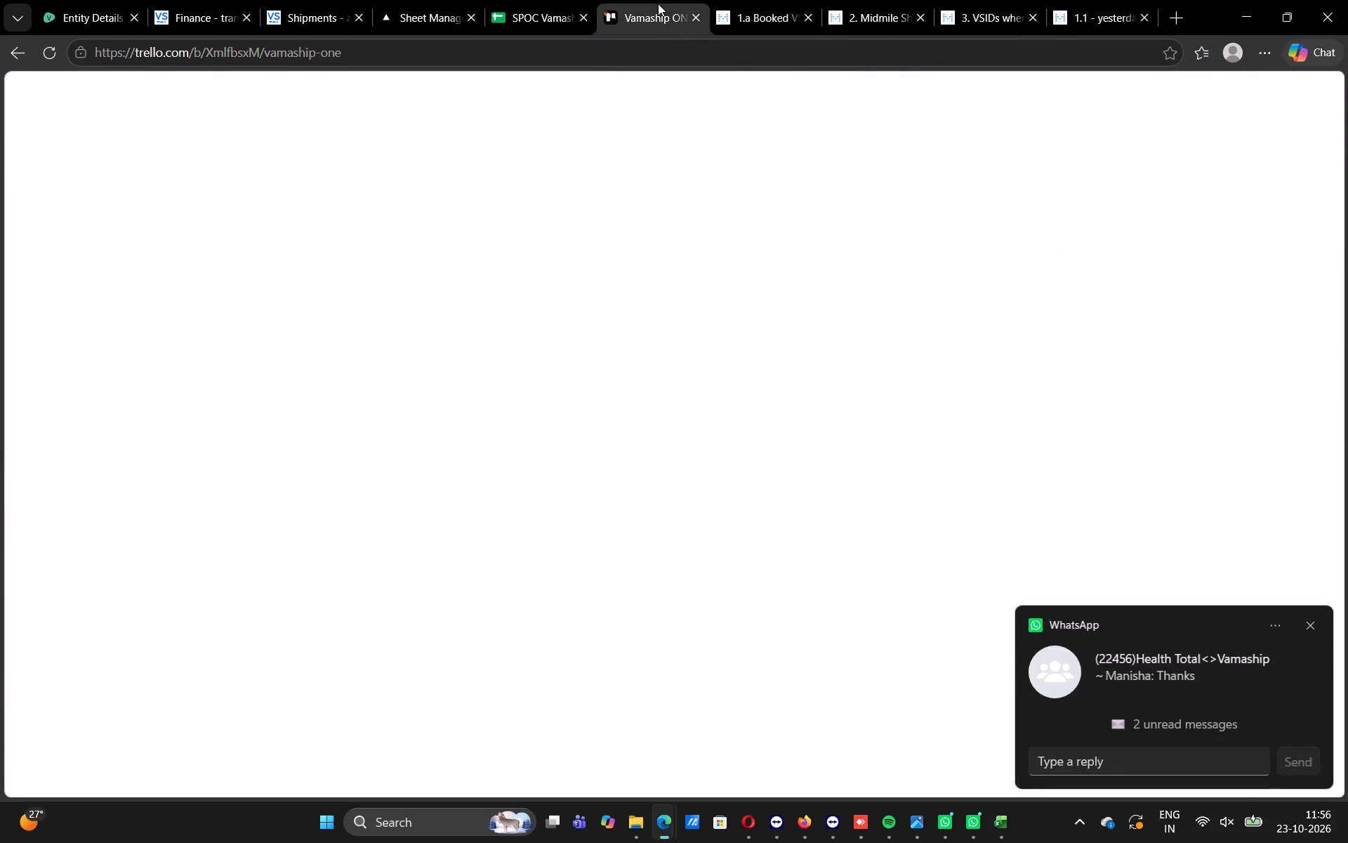
{"action": "left_click", "coordinate": [95, 0]}
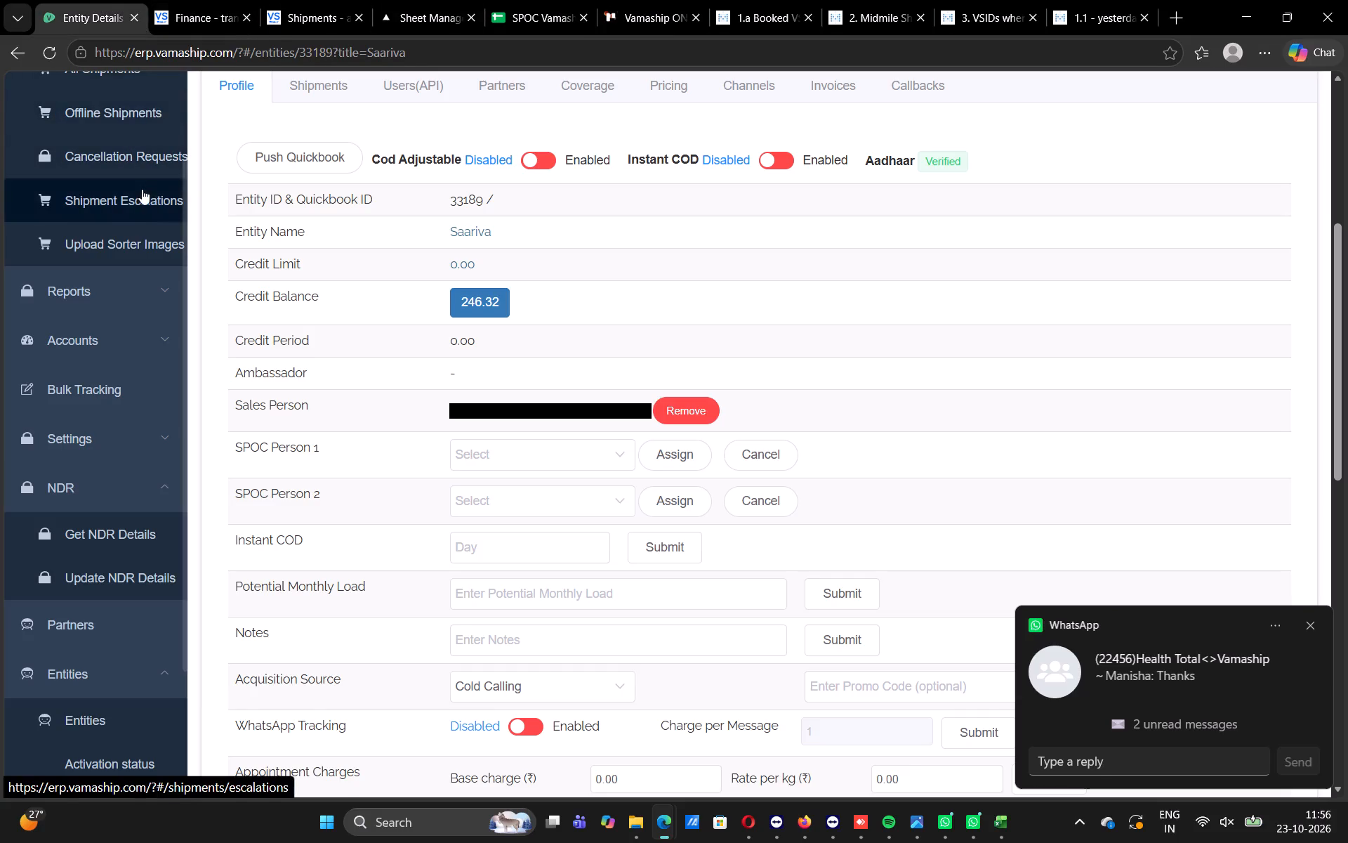
{"action": "left_click_drag", "start_coordinate": [183, 241], "coordinate": [191, 141]}
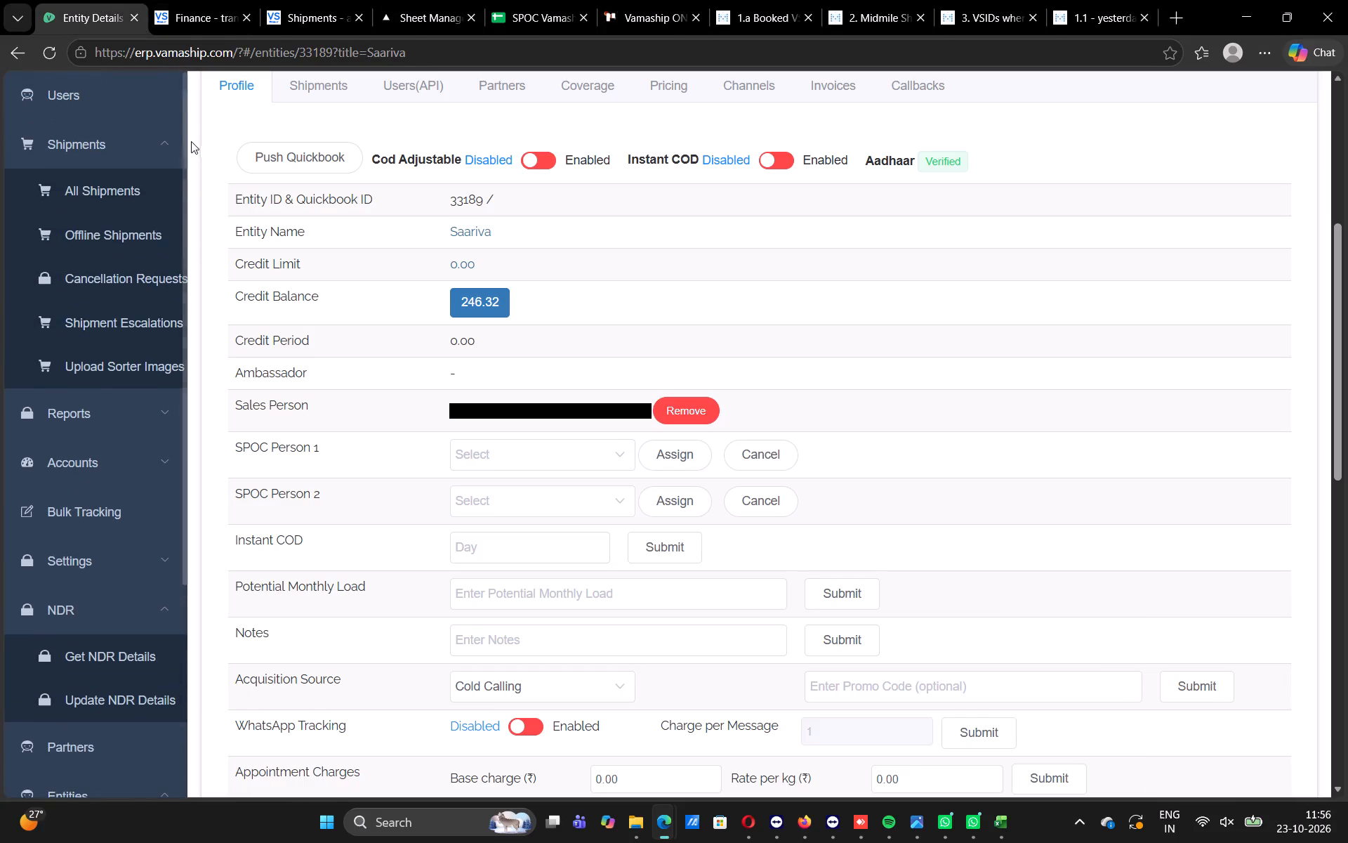
{"action": "left_click_drag", "start_coordinate": [191, 141], "coordinate": [190, 137]}
{"action": "left_click", "coordinate": [97, 189]}
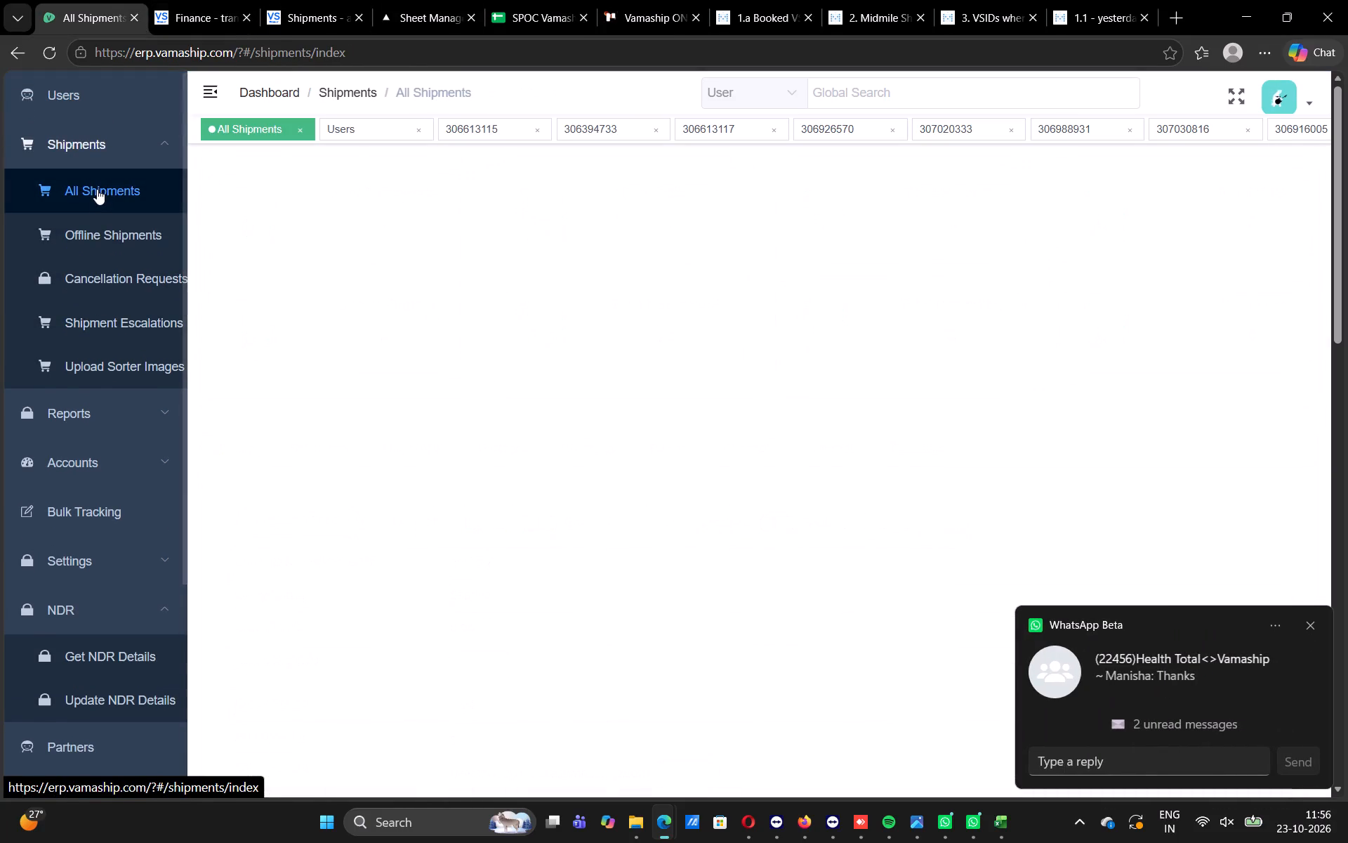
Look over the open Finance ledger, Shipments, Sheet Manager escalations, SPOC spreadsheet, Trello board and Metabase report 1.a Booked VS Picked up VSIDS.
{"action": "left_click", "coordinate": [200, 1]}
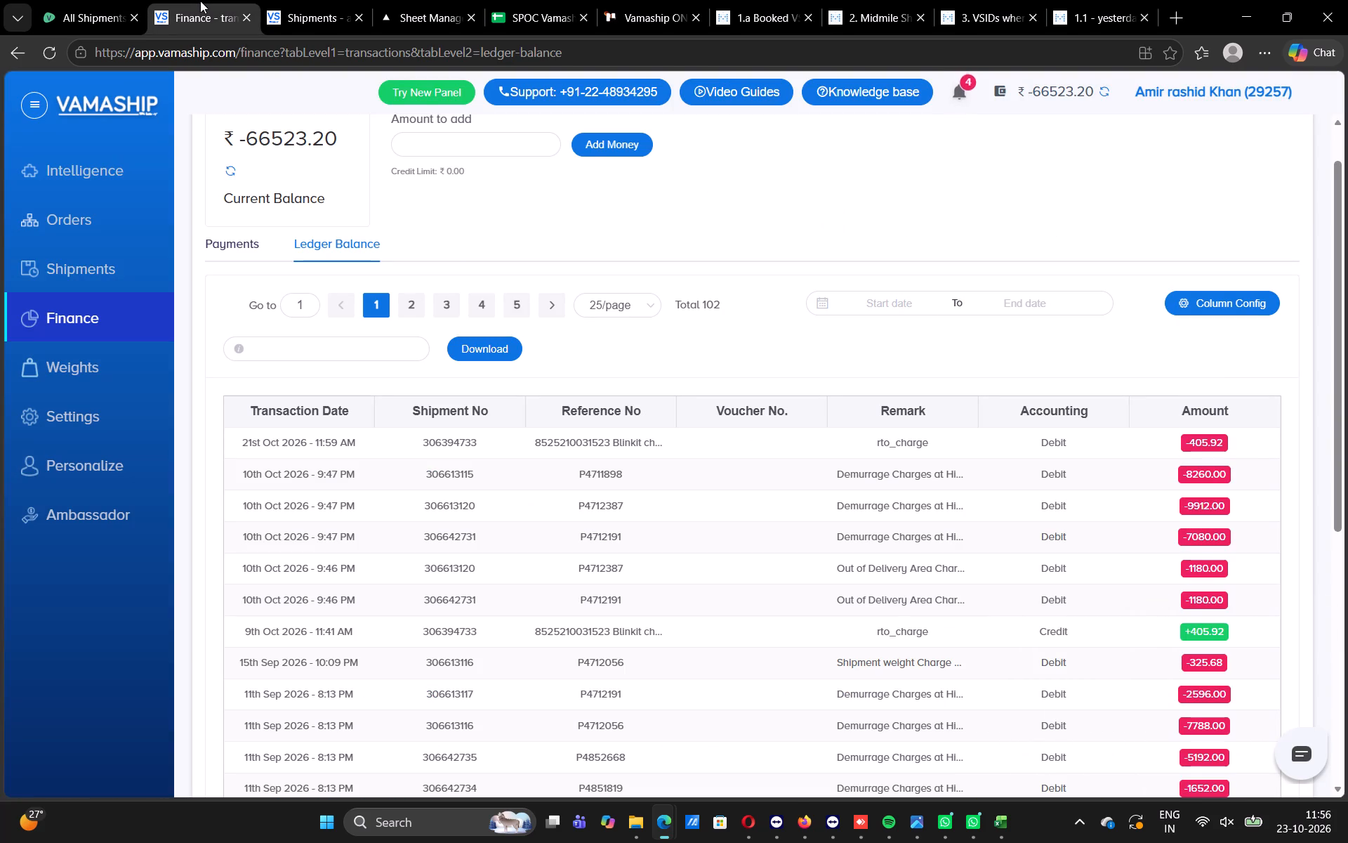
{"action": "left_click", "coordinate": [312, 4]}
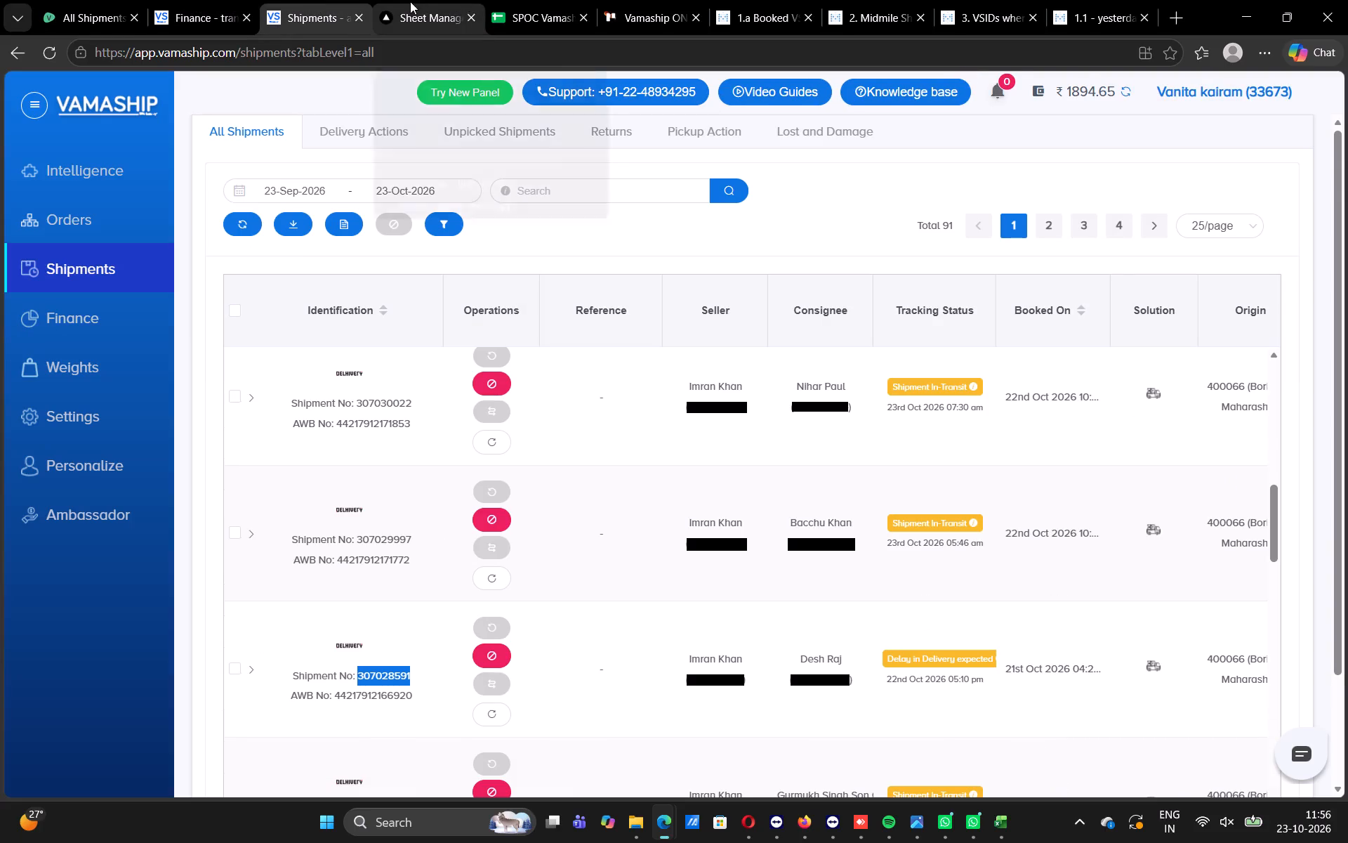
{"action": "left_click", "coordinate": [410, 1]}
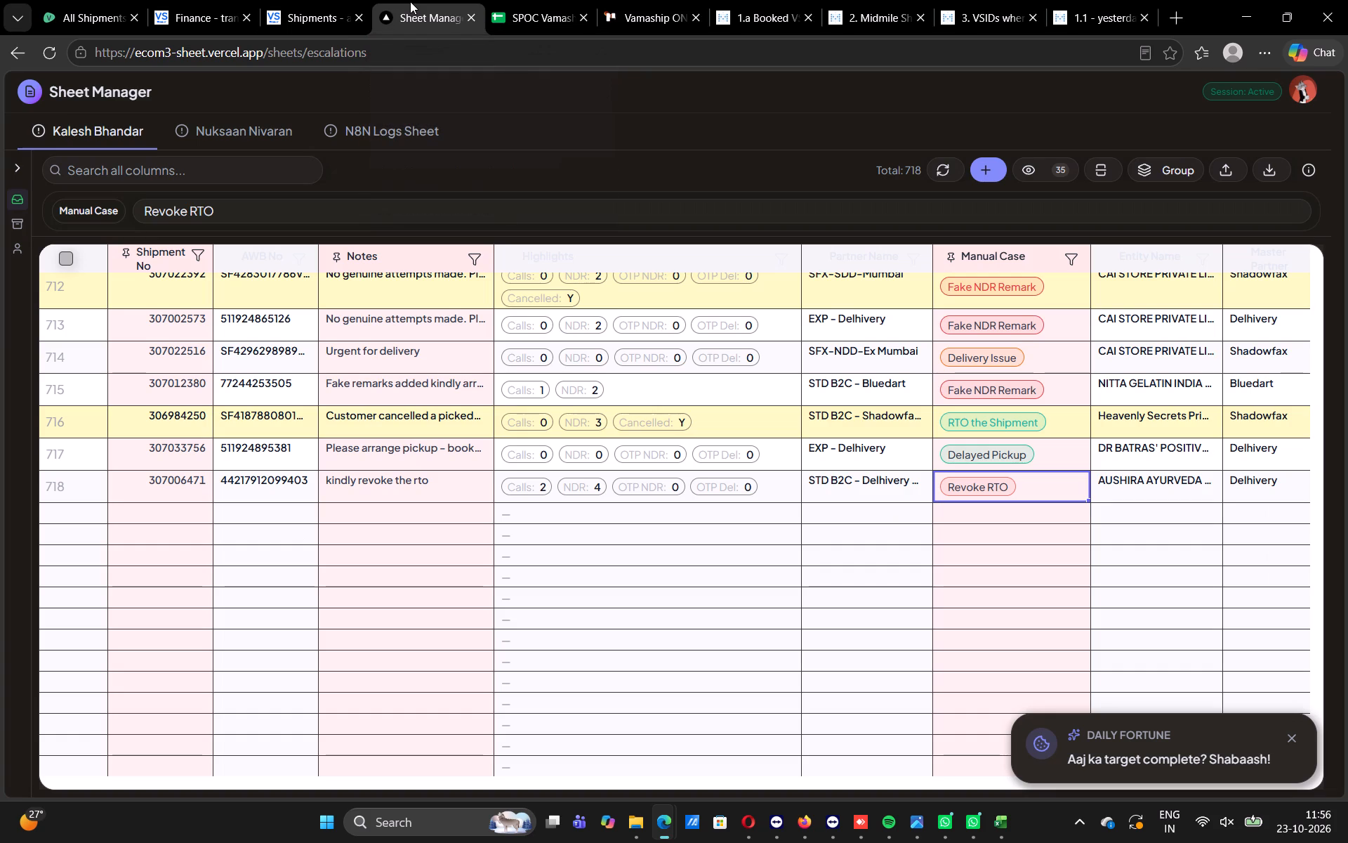
{"action": "left_click", "coordinate": [520, 0]}
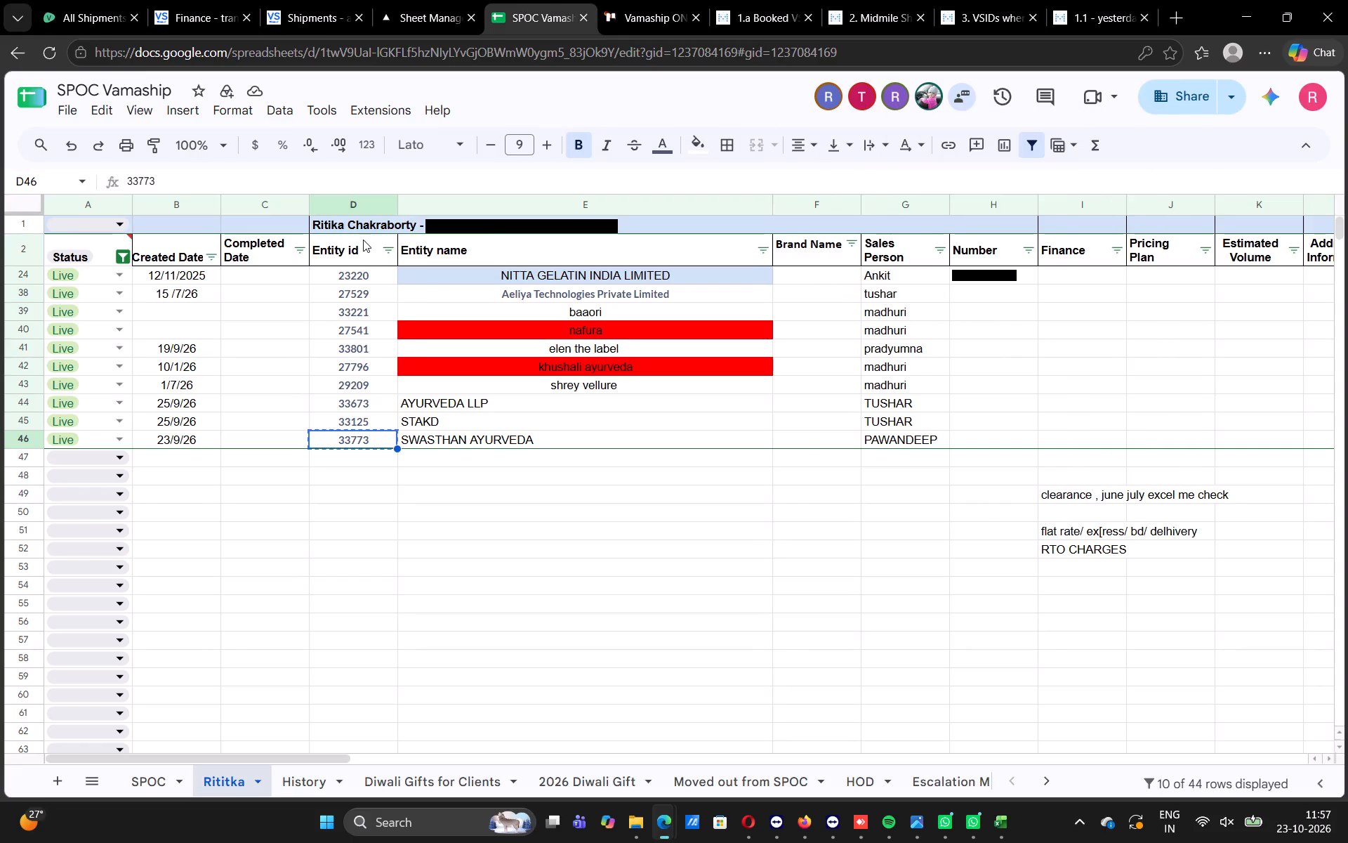
{"action": "left_click", "coordinate": [659, 1]}
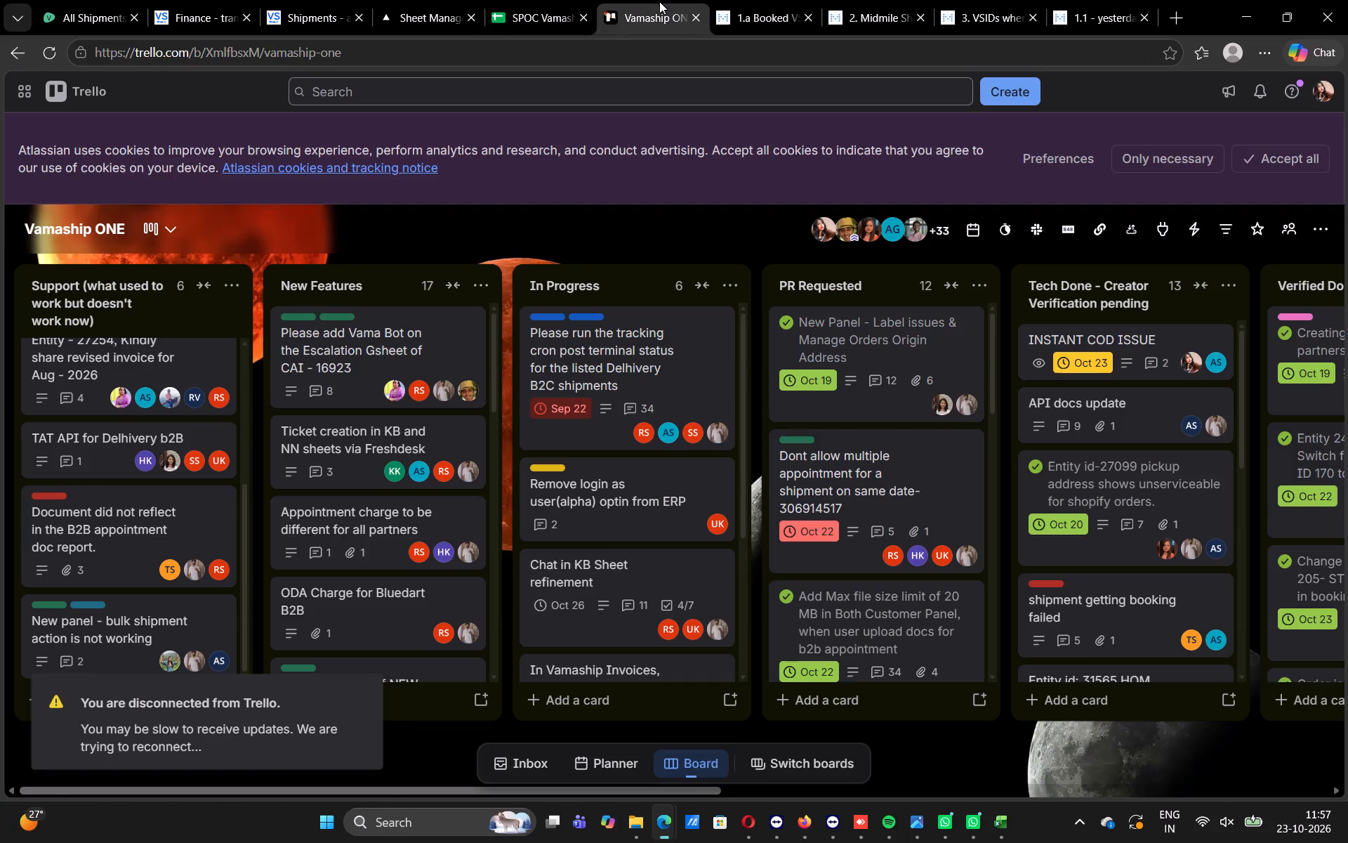
{"action": "left_click", "coordinate": [793, 0]}
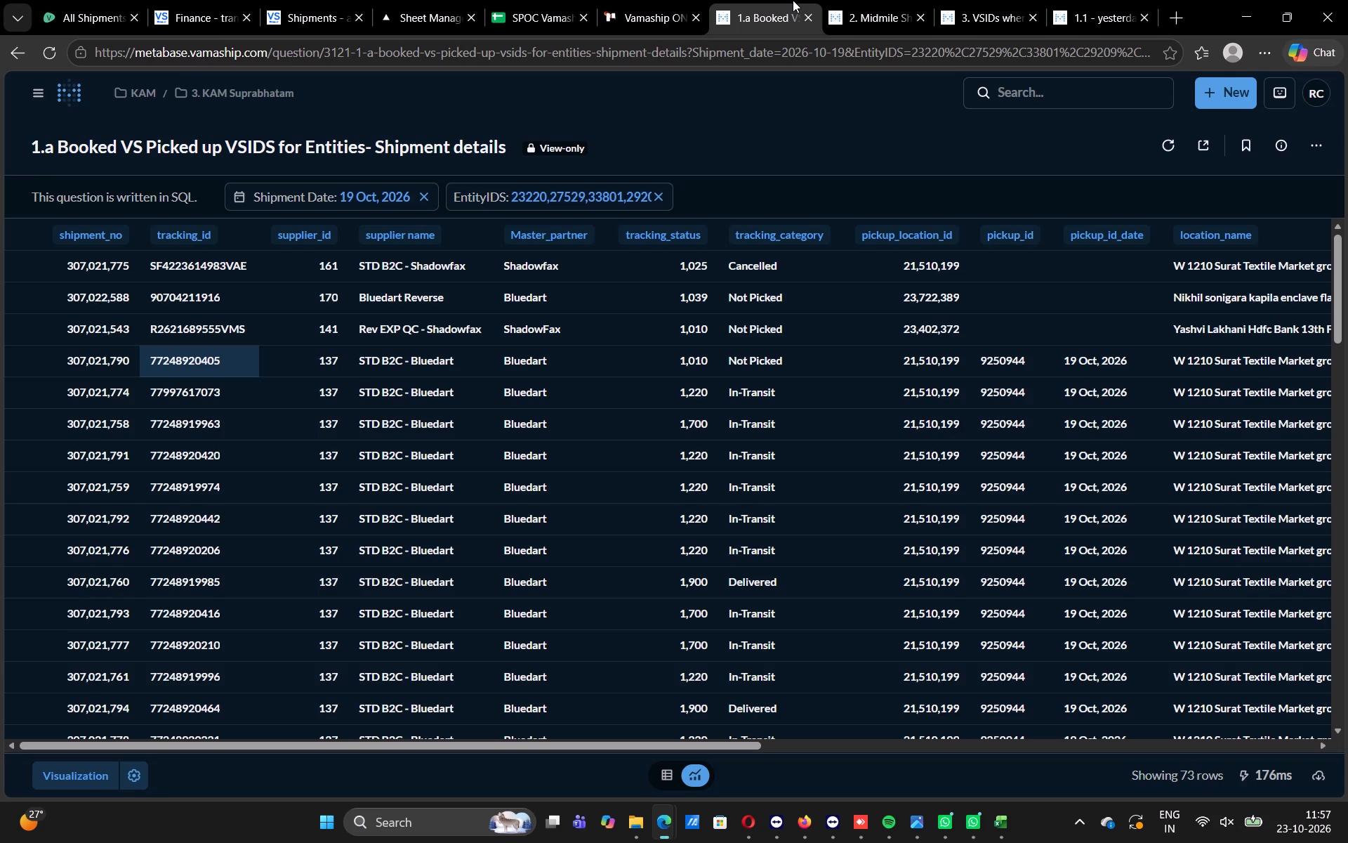
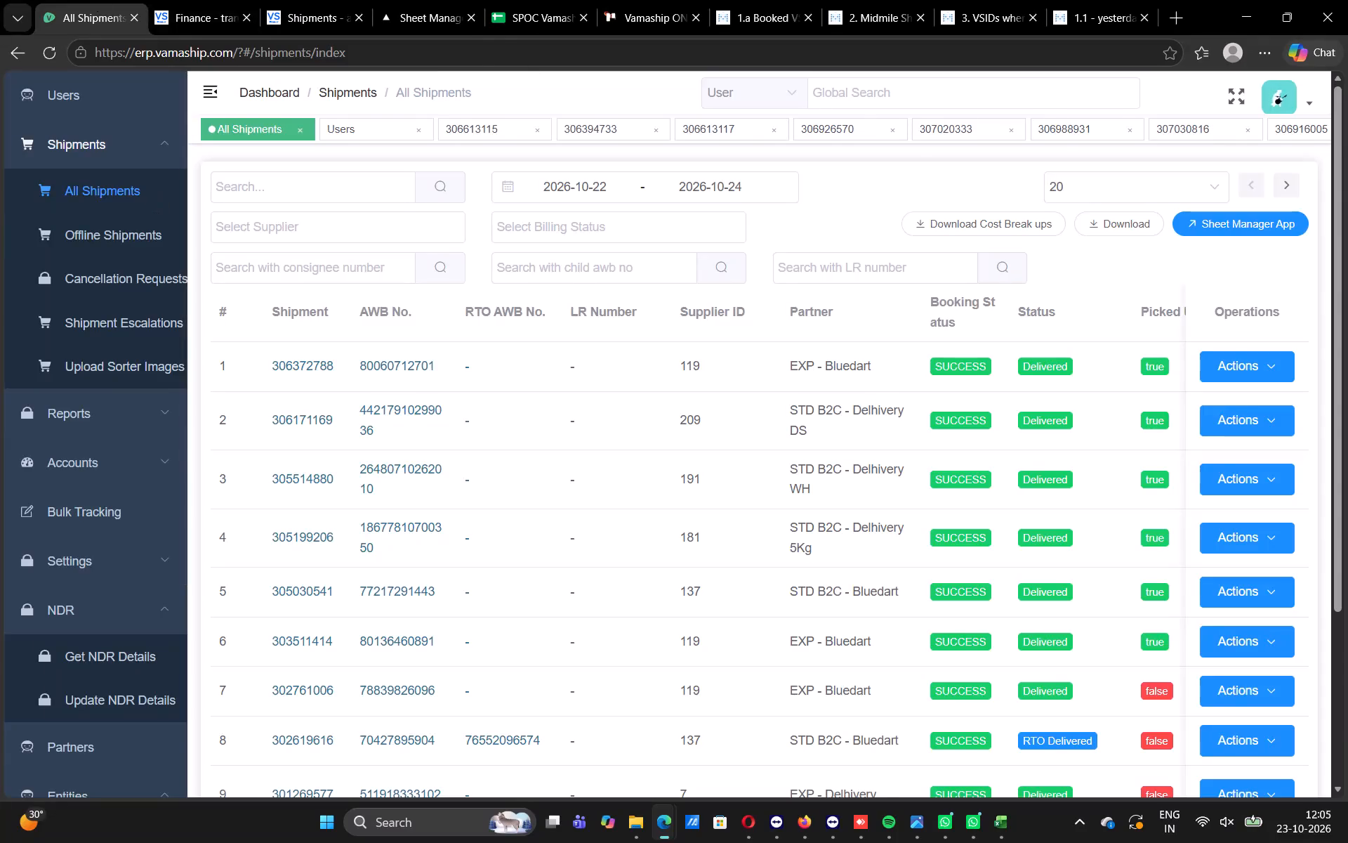
Look up the entity IDs of Aeliya Technologies, nafura and khushali ayurveda on the Rititka sheet of the SPOC spreadsheet.
{"action": "left_click", "coordinate": [538, 0]}
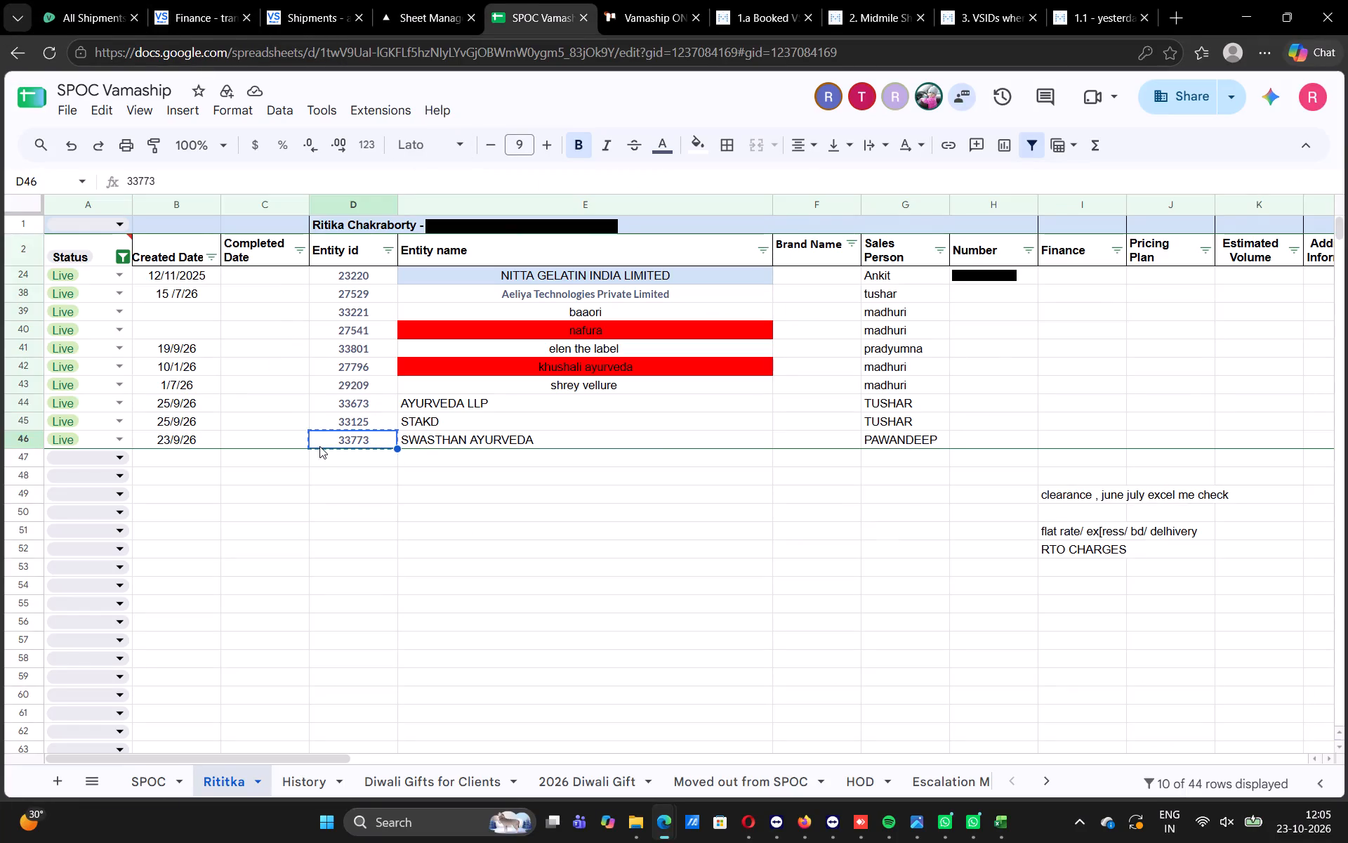
{"action": "left_click", "coordinate": [326, 291]}
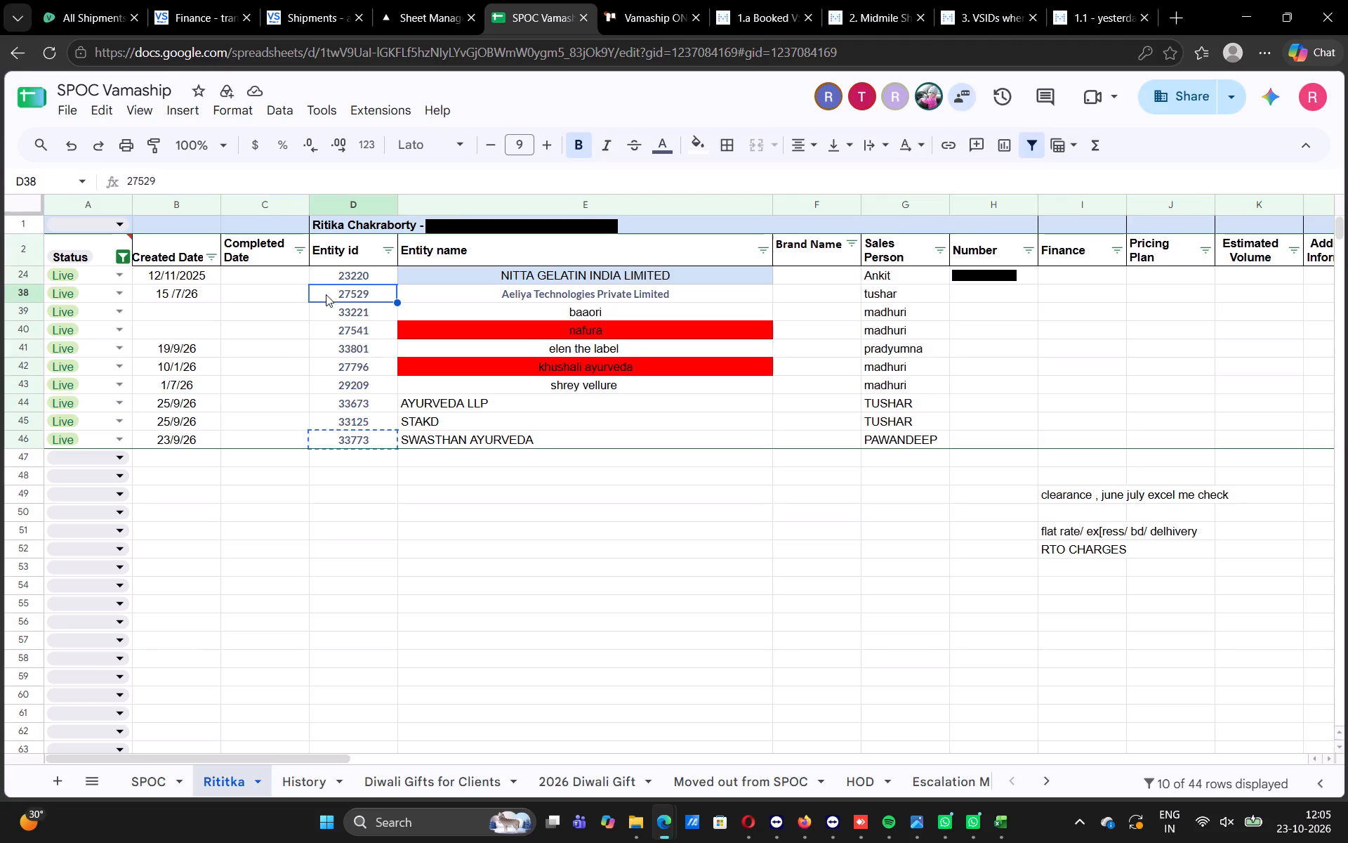
{"action": "left_click", "coordinate": [359, 334]}
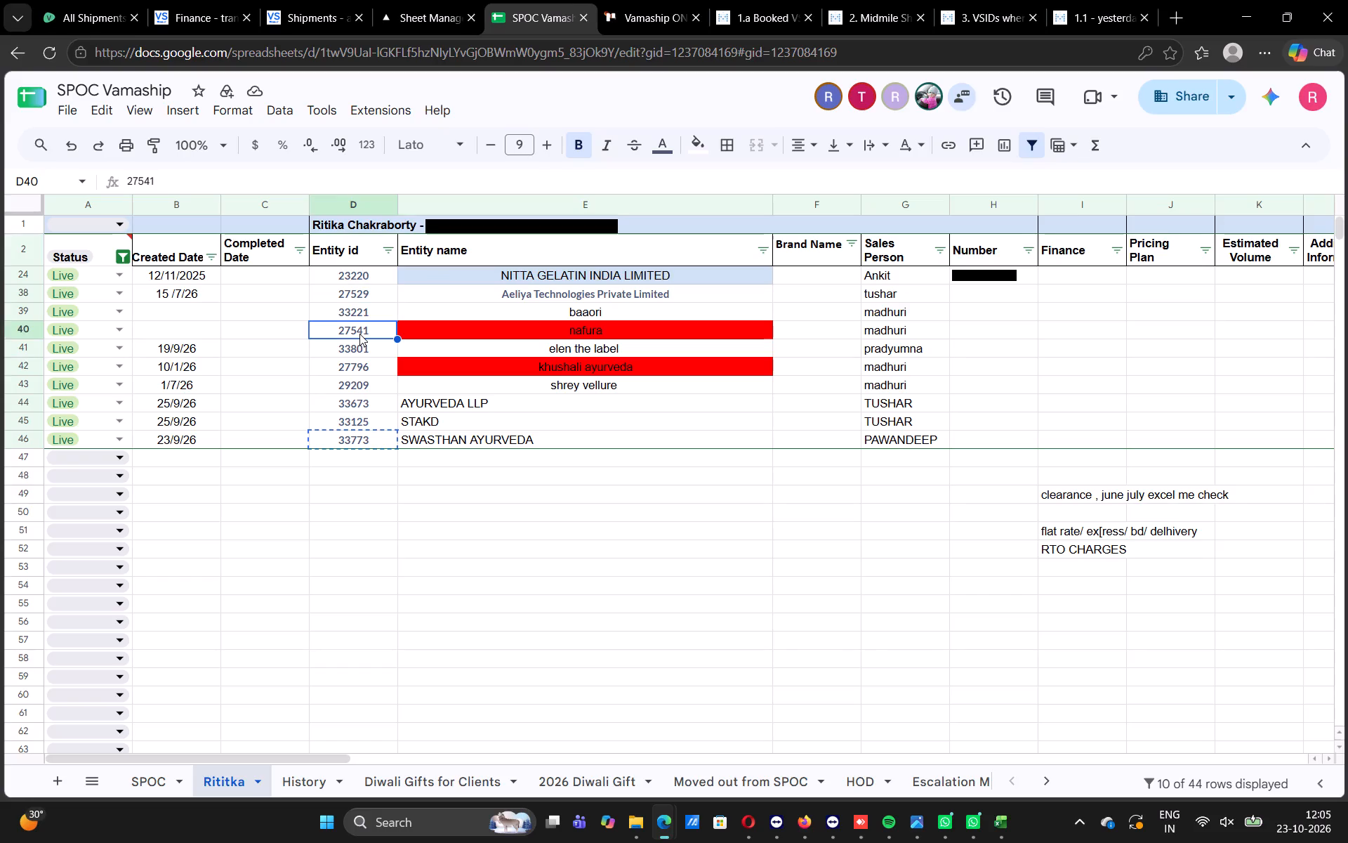
{"action": "left_click", "coordinate": [354, 370]}
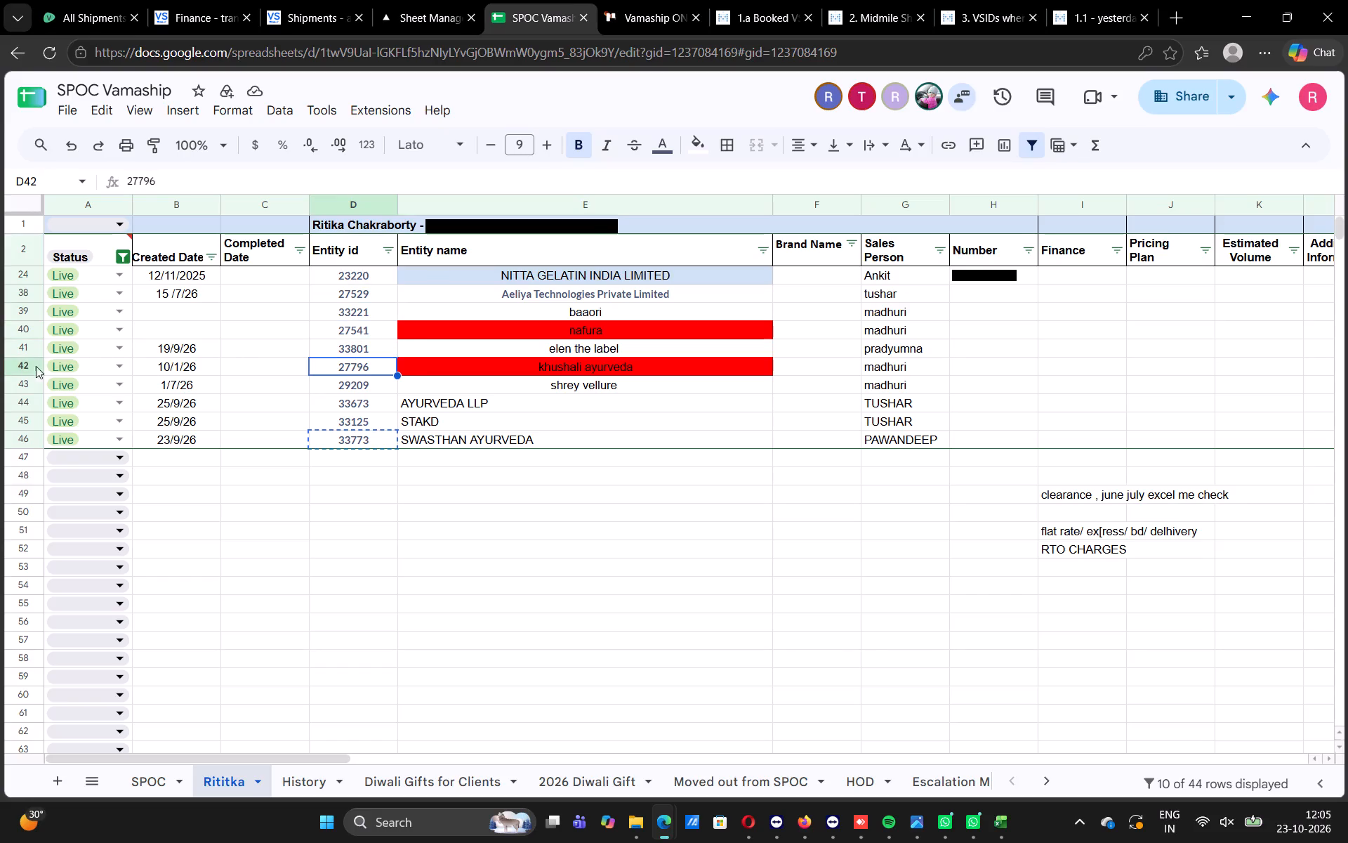
{"action": "left_click", "coordinate": [14, 365]}
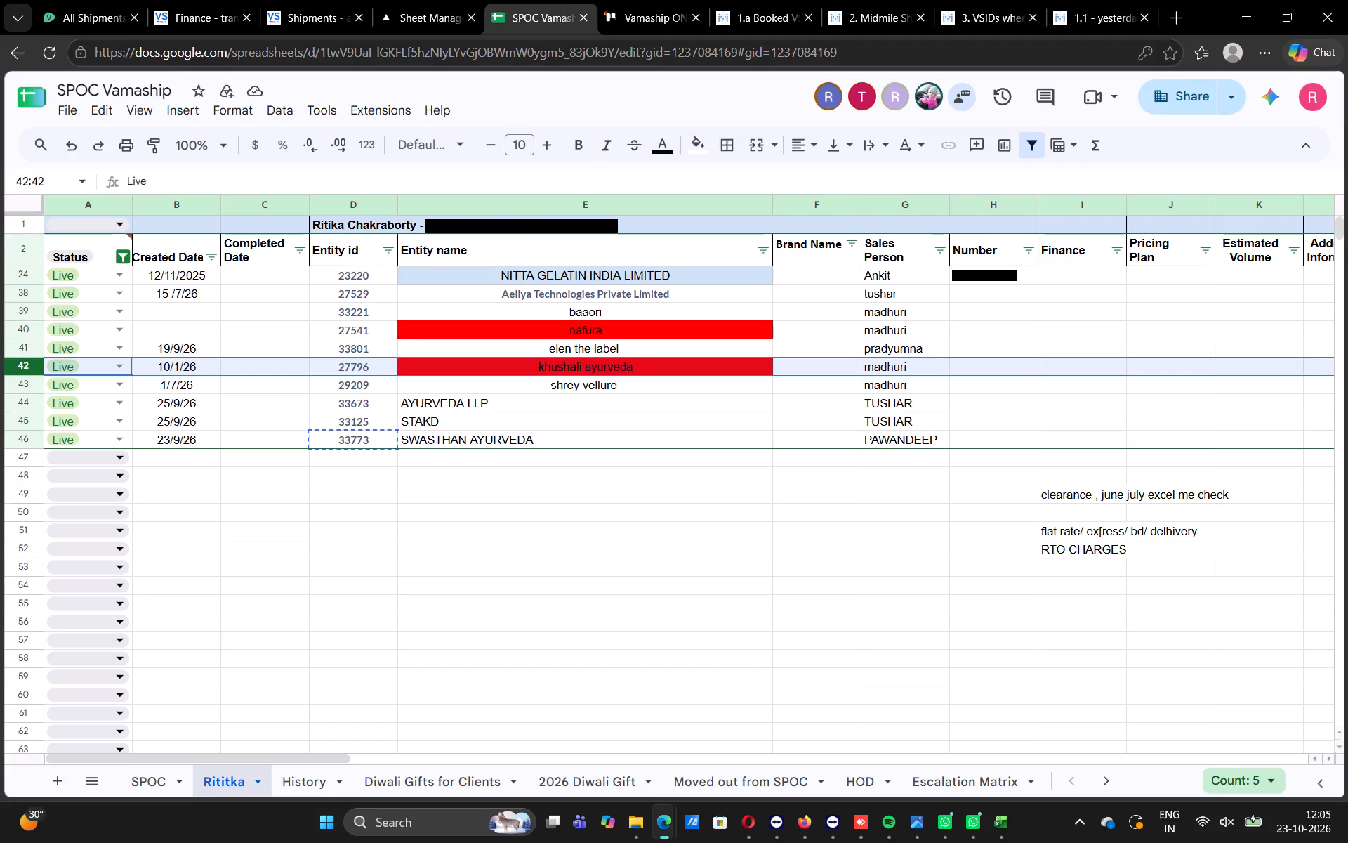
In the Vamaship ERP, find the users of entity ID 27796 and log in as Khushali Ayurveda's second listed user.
{"action": "left_click", "coordinate": [86, 16]}
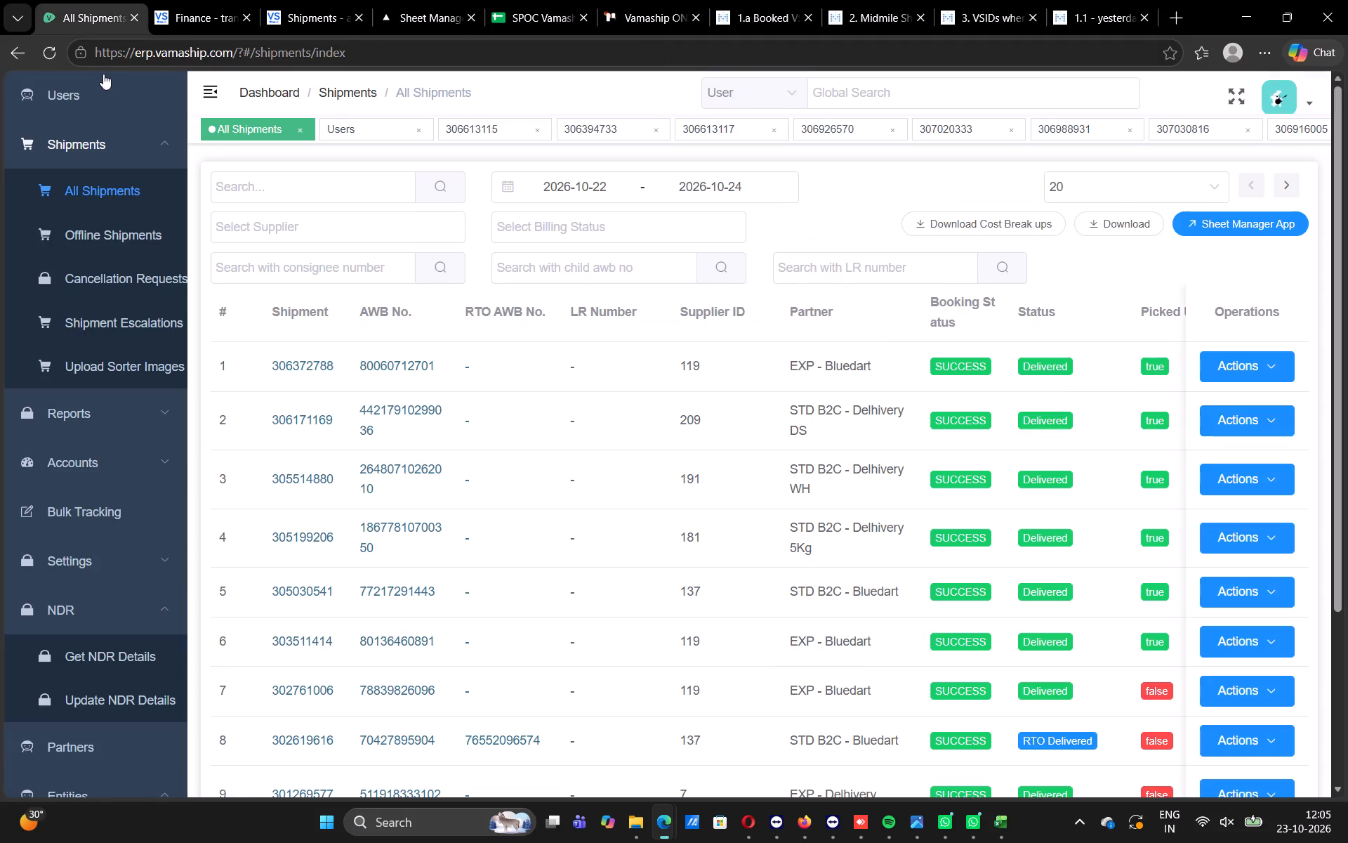
{"action": "left_click", "coordinate": [110, 83]}
{"action": "left_click", "coordinate": [441, 186]}
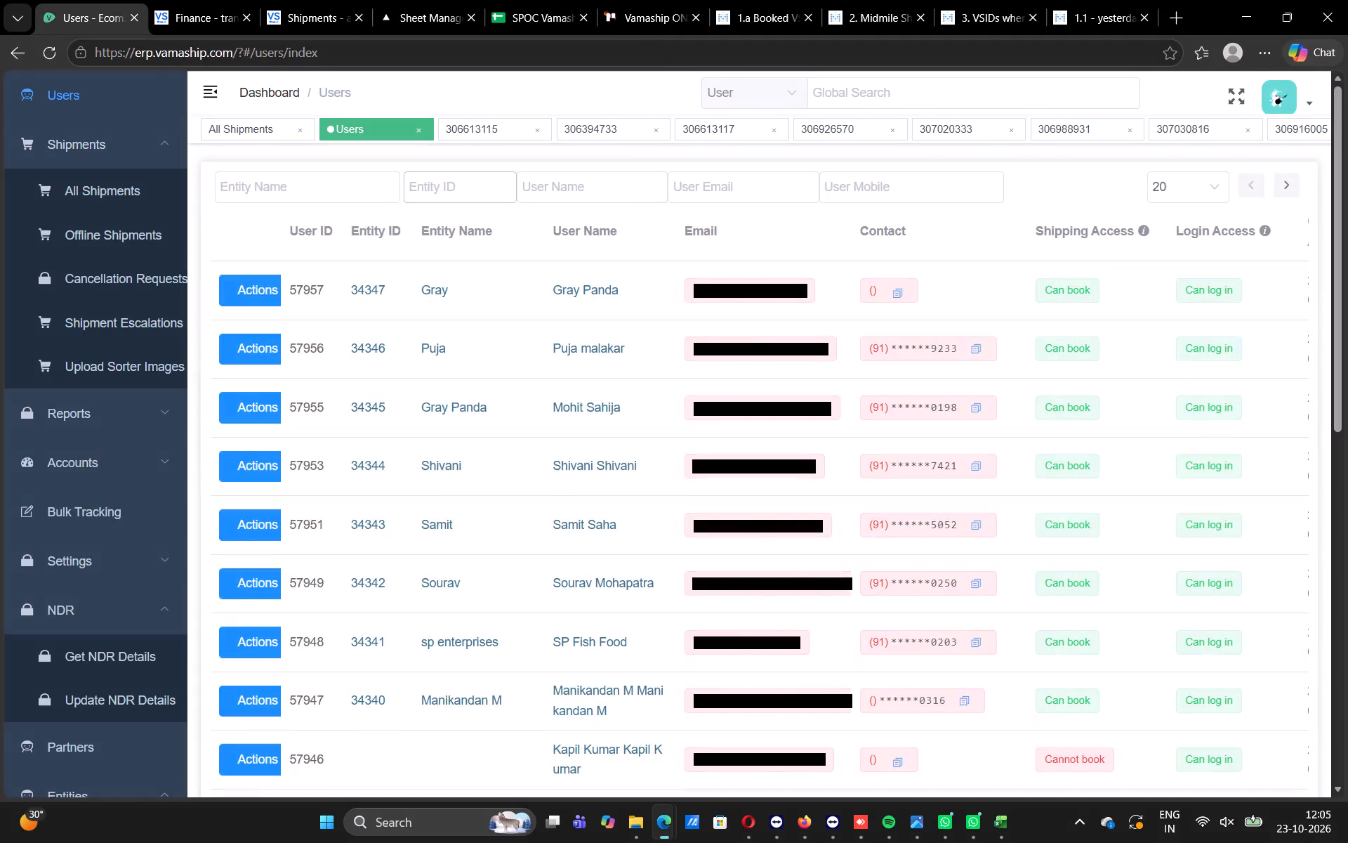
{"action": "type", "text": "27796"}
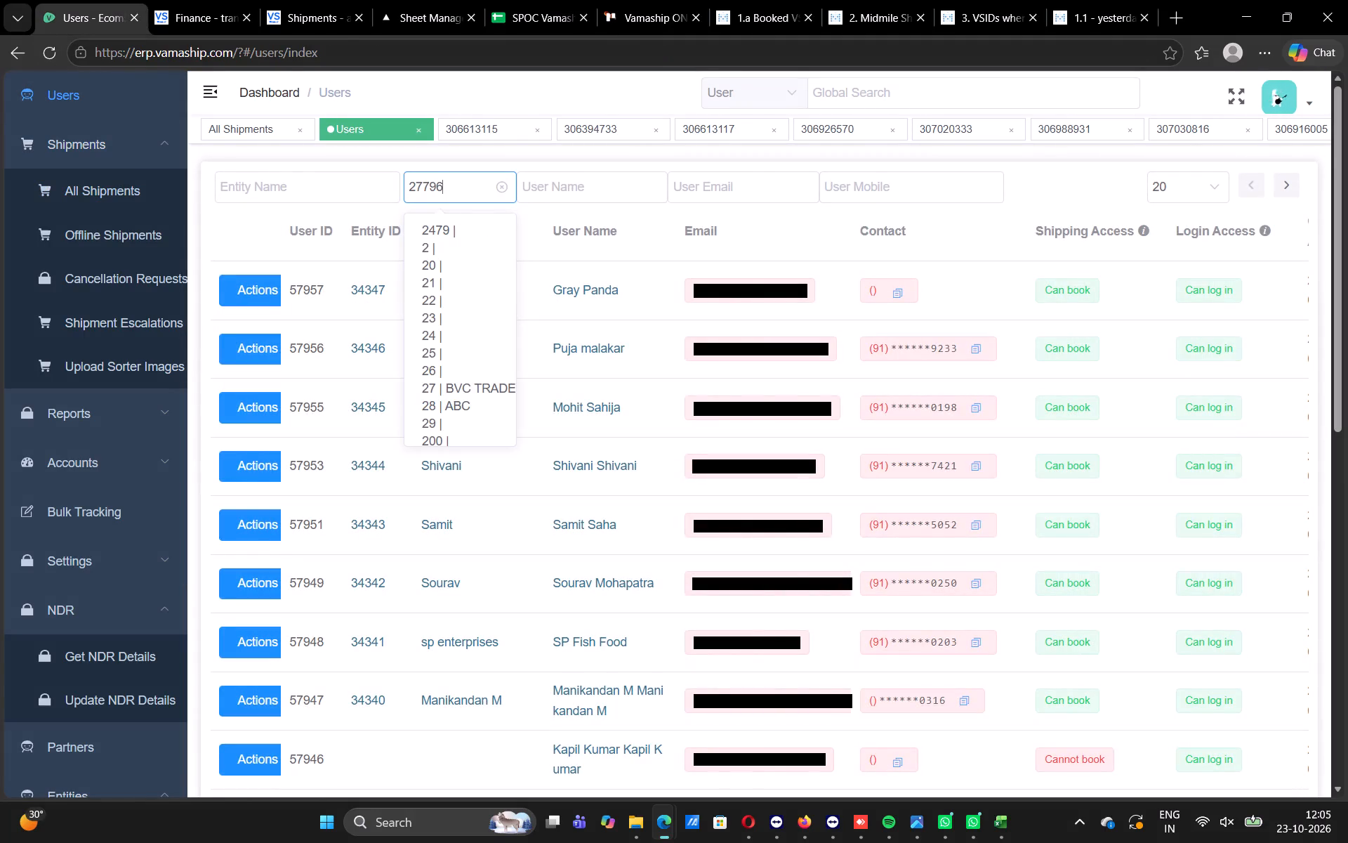
{"action": "left_click", "coordinate": [487, 235]}
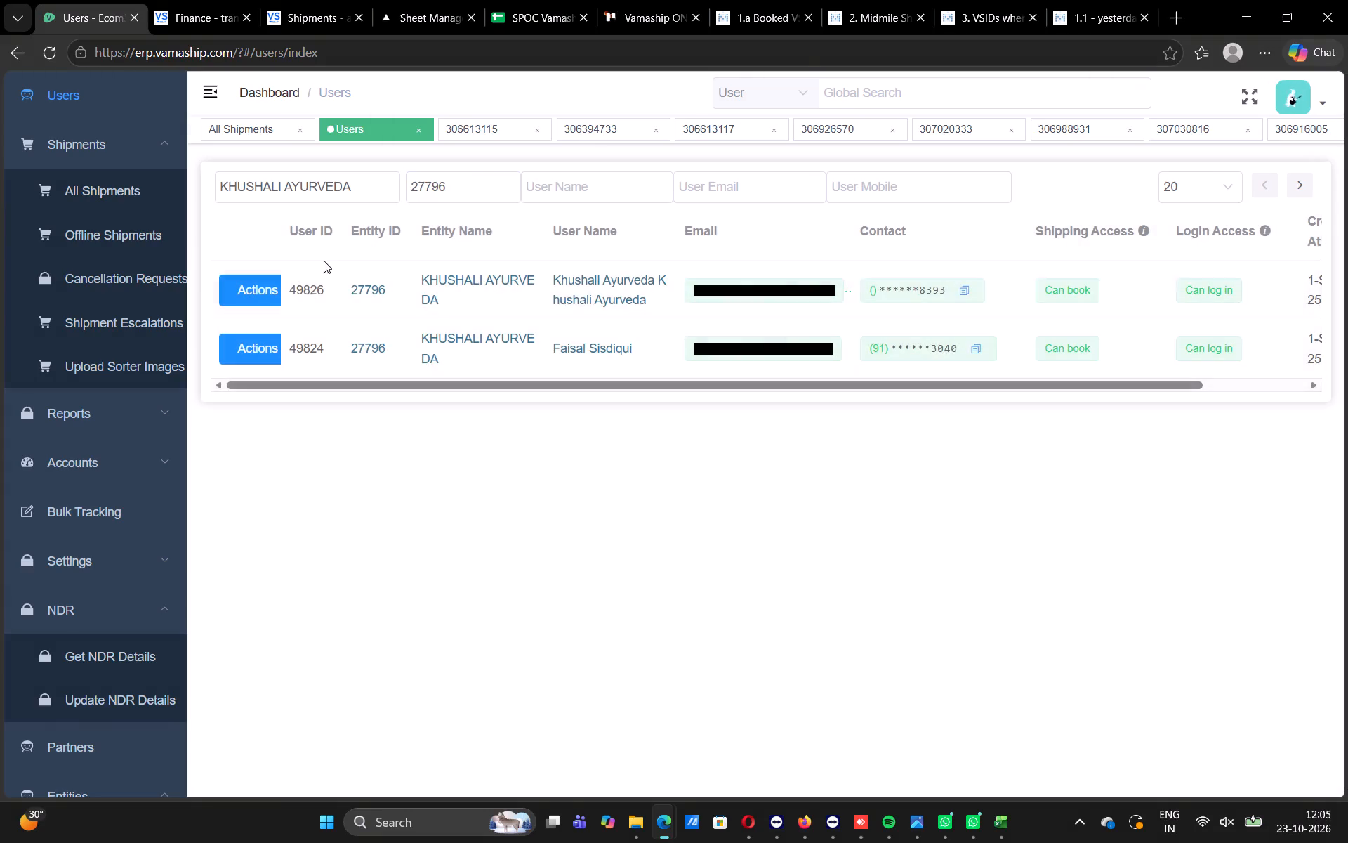
{"action": "left_click", "coordinate": [262, 349]}
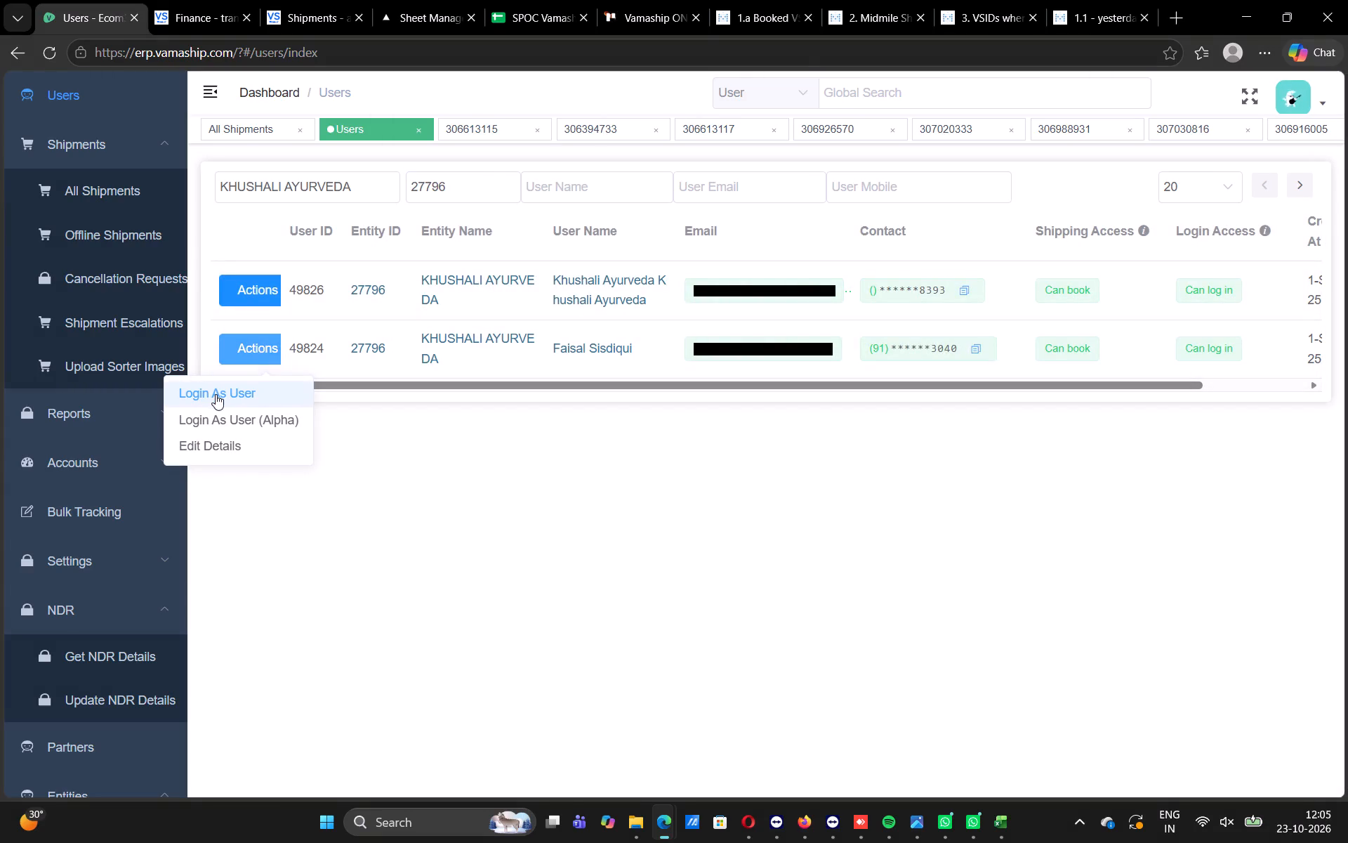
{"action": "left_click", "coordinate": [216, 394]}
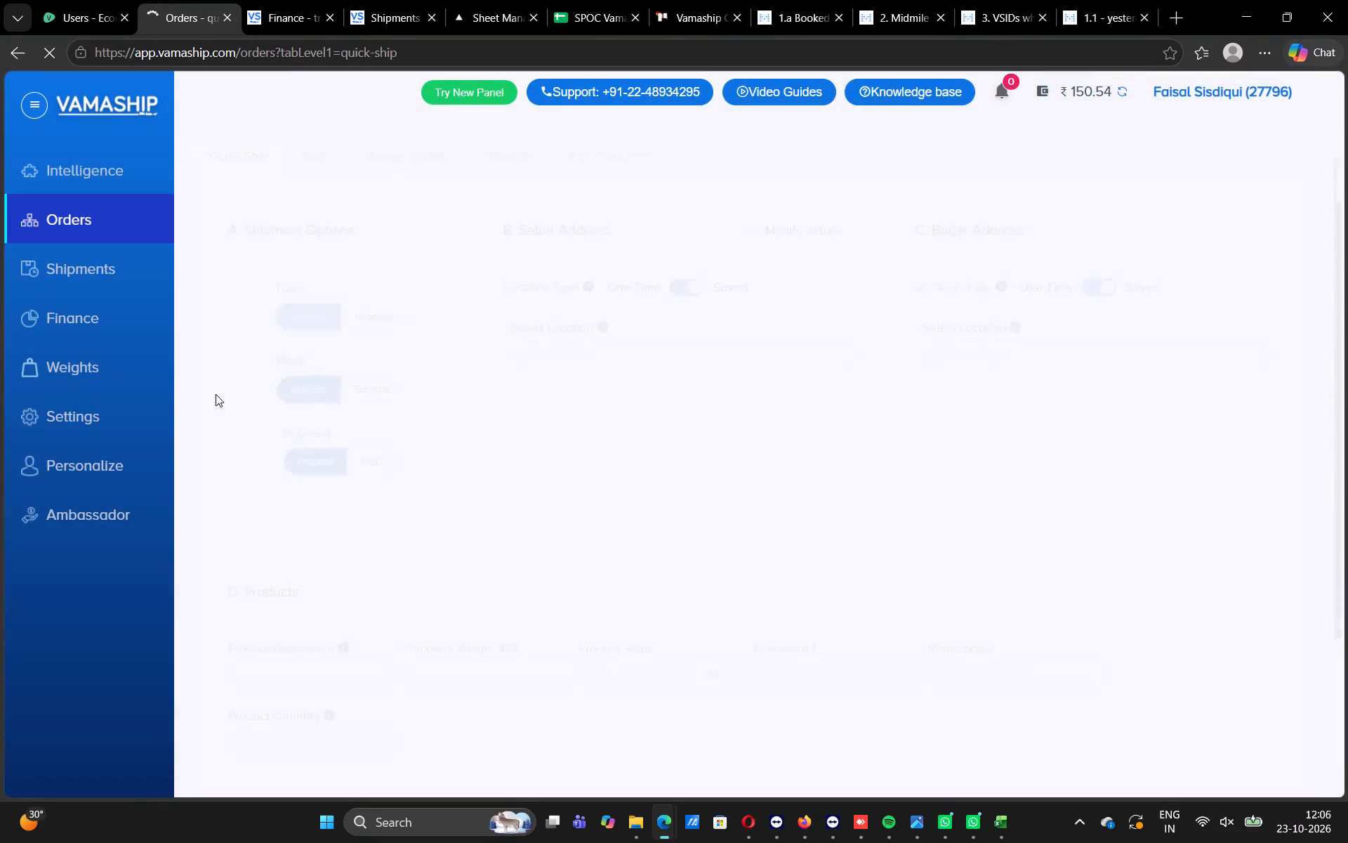
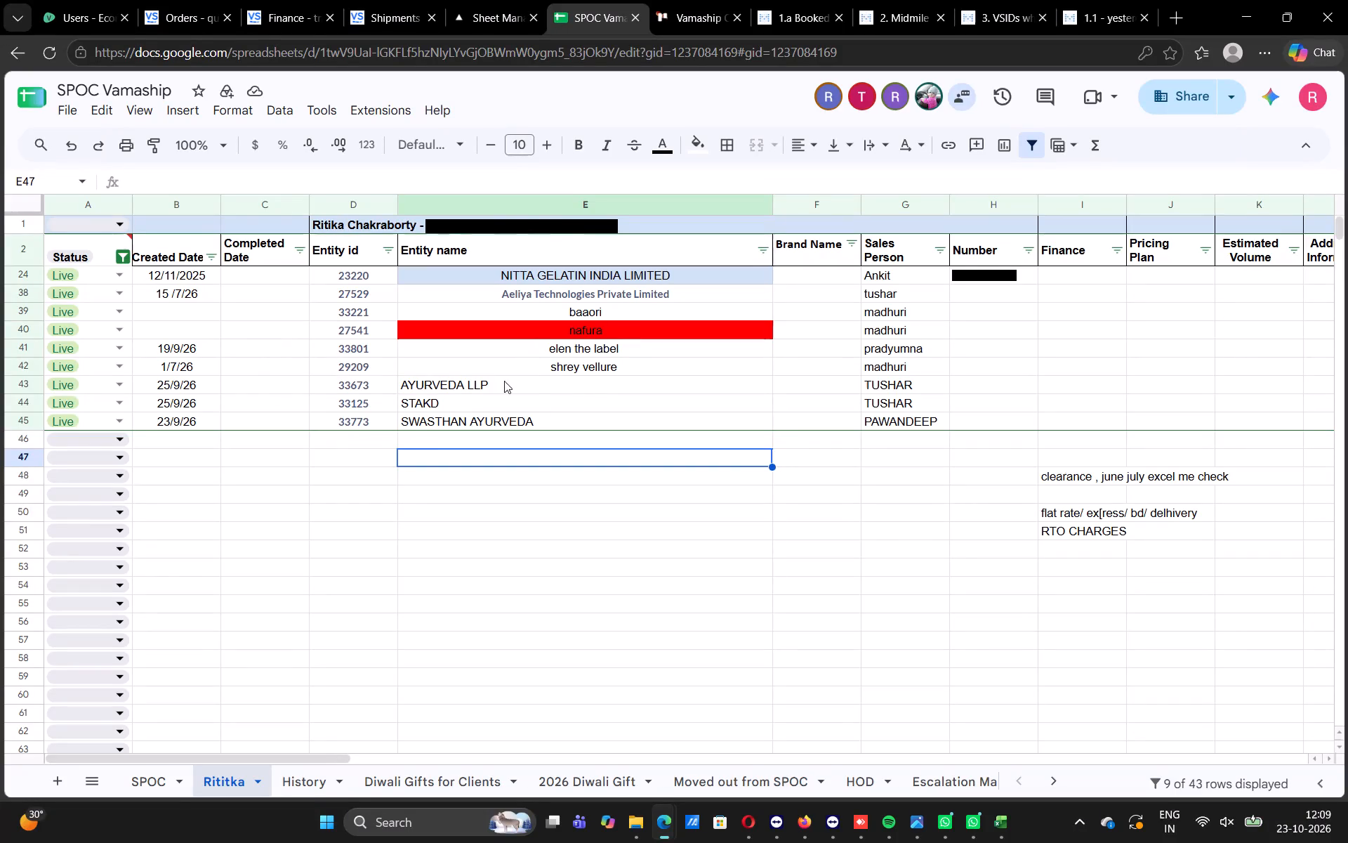
Check the entity IDs of nafura, baaori and NITTA GELATIN INDIA LIMITED on the Rititka sheet of the SPOC spreadsheet.
{"action": "left_click", "coordinate": [354, 331]}
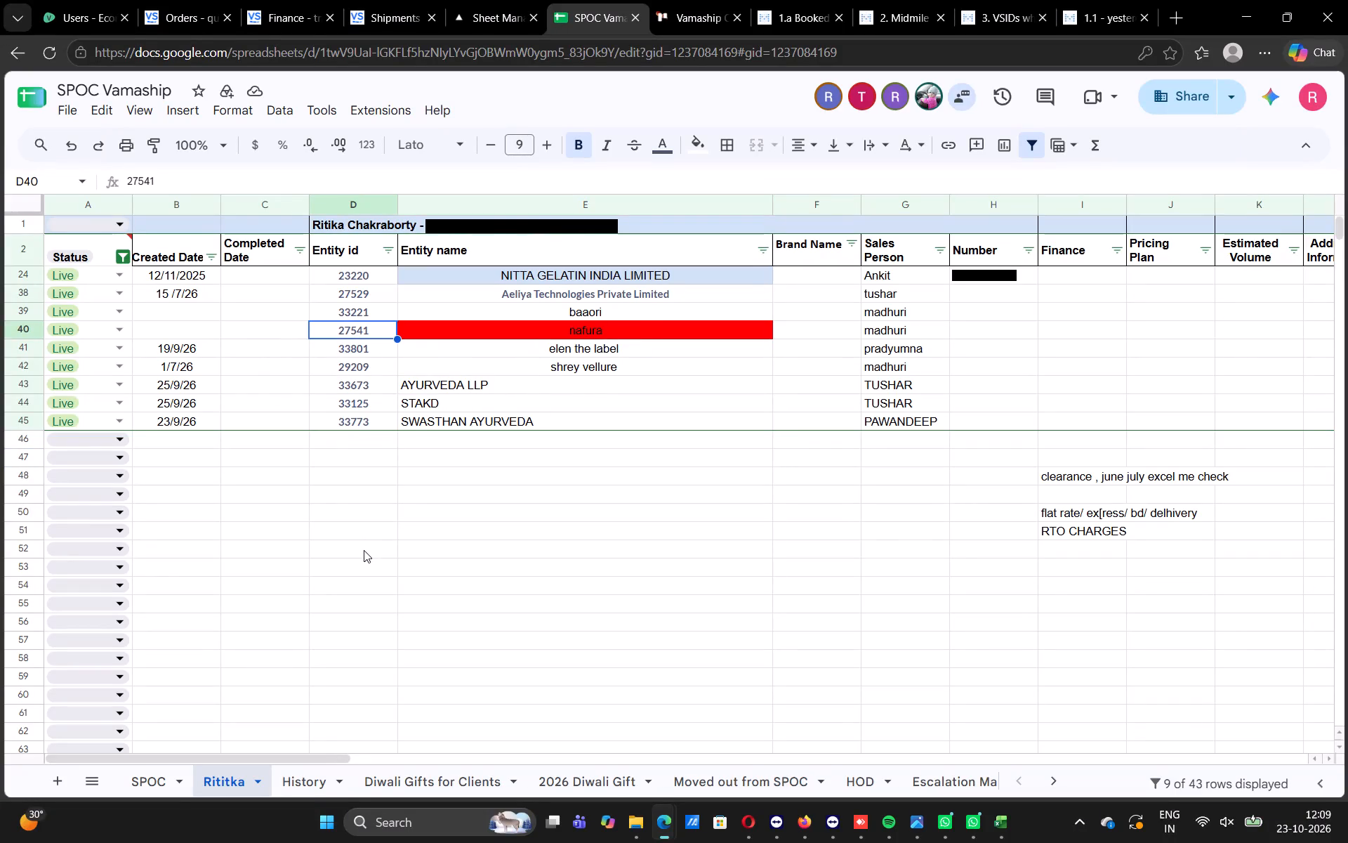
{"action": "left_click", "coordinate": [365, 317]}
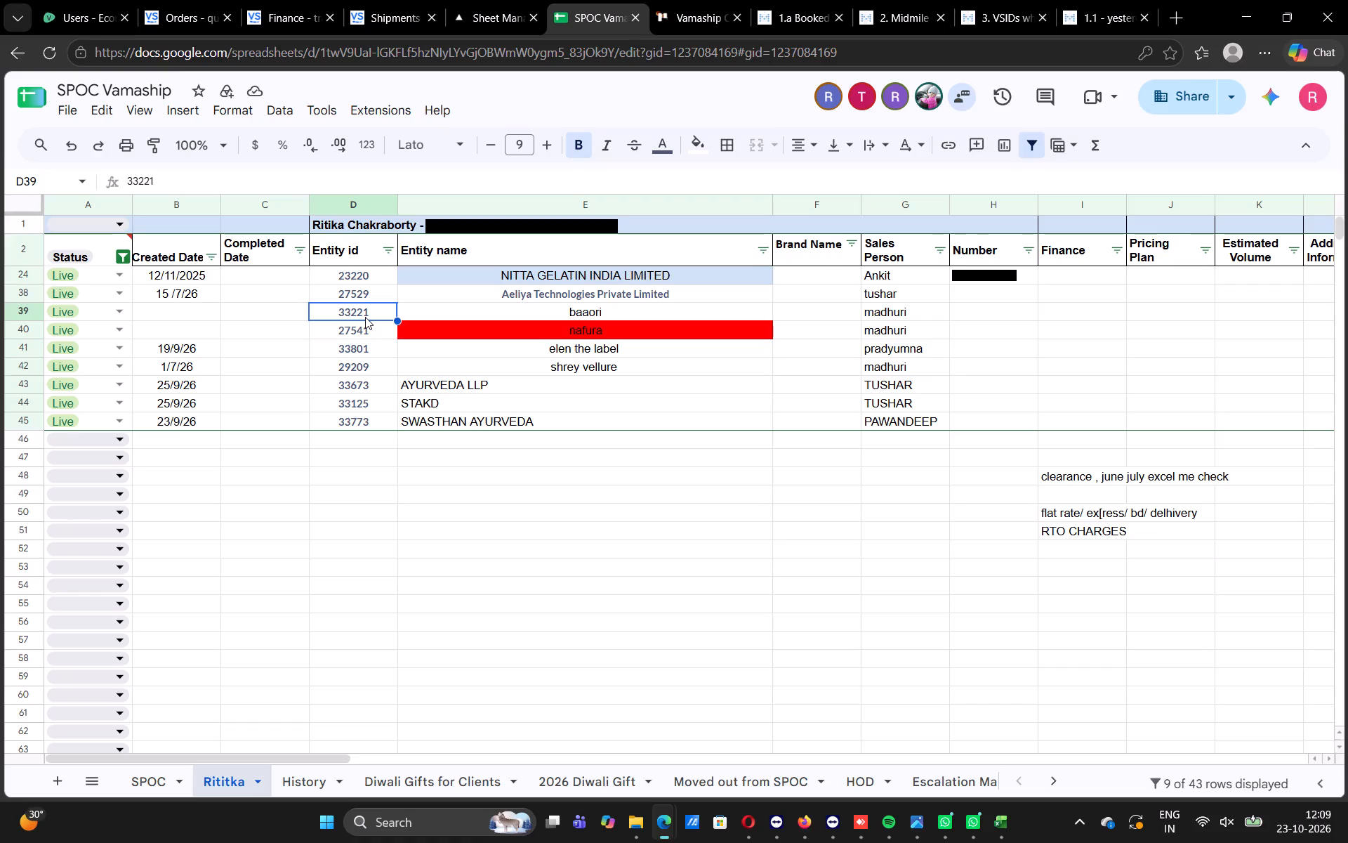
{"action": "left_click", "coordinate": [350, 280]}
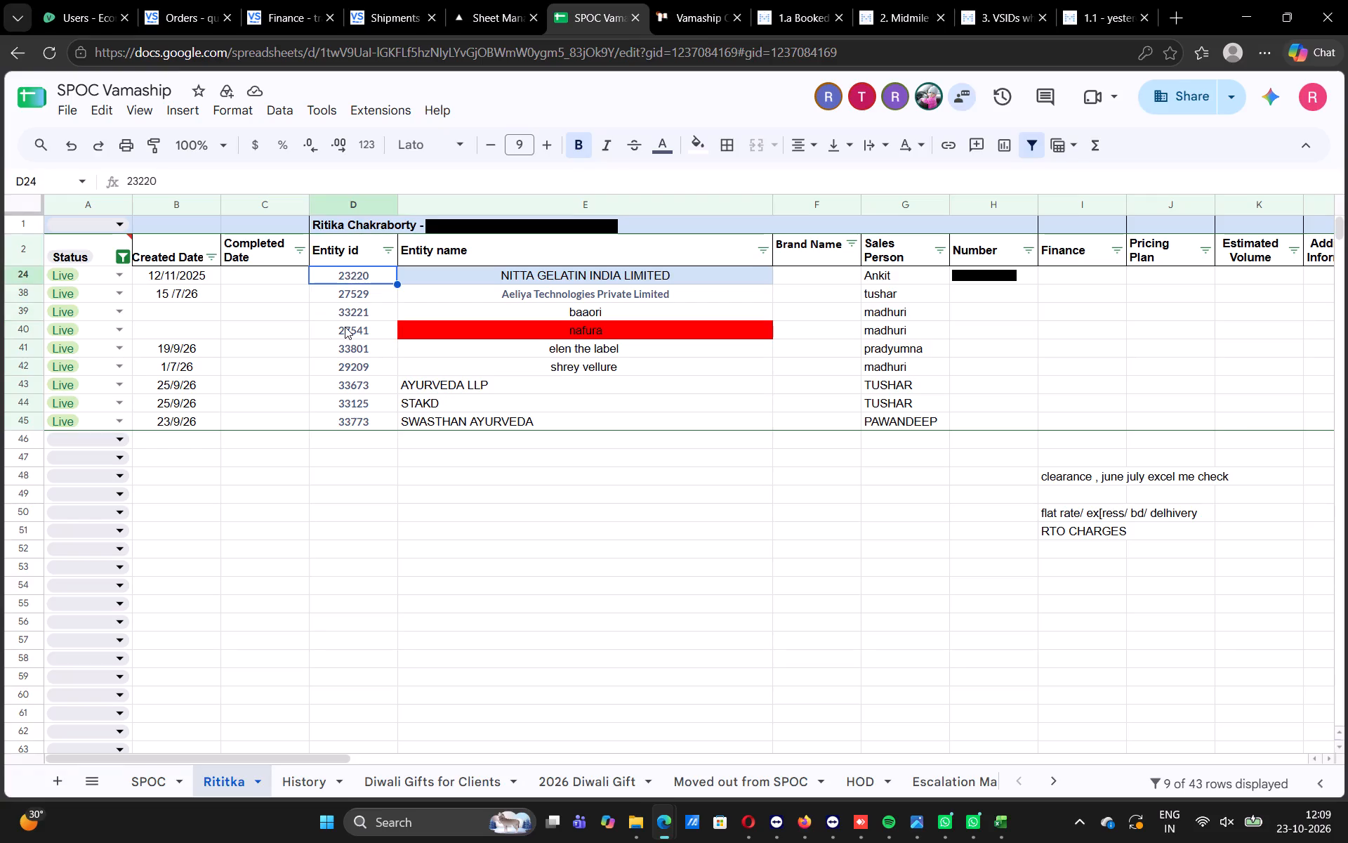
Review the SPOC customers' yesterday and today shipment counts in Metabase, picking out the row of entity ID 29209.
{"action": "left_click", "coordinate": [1103, 0]}
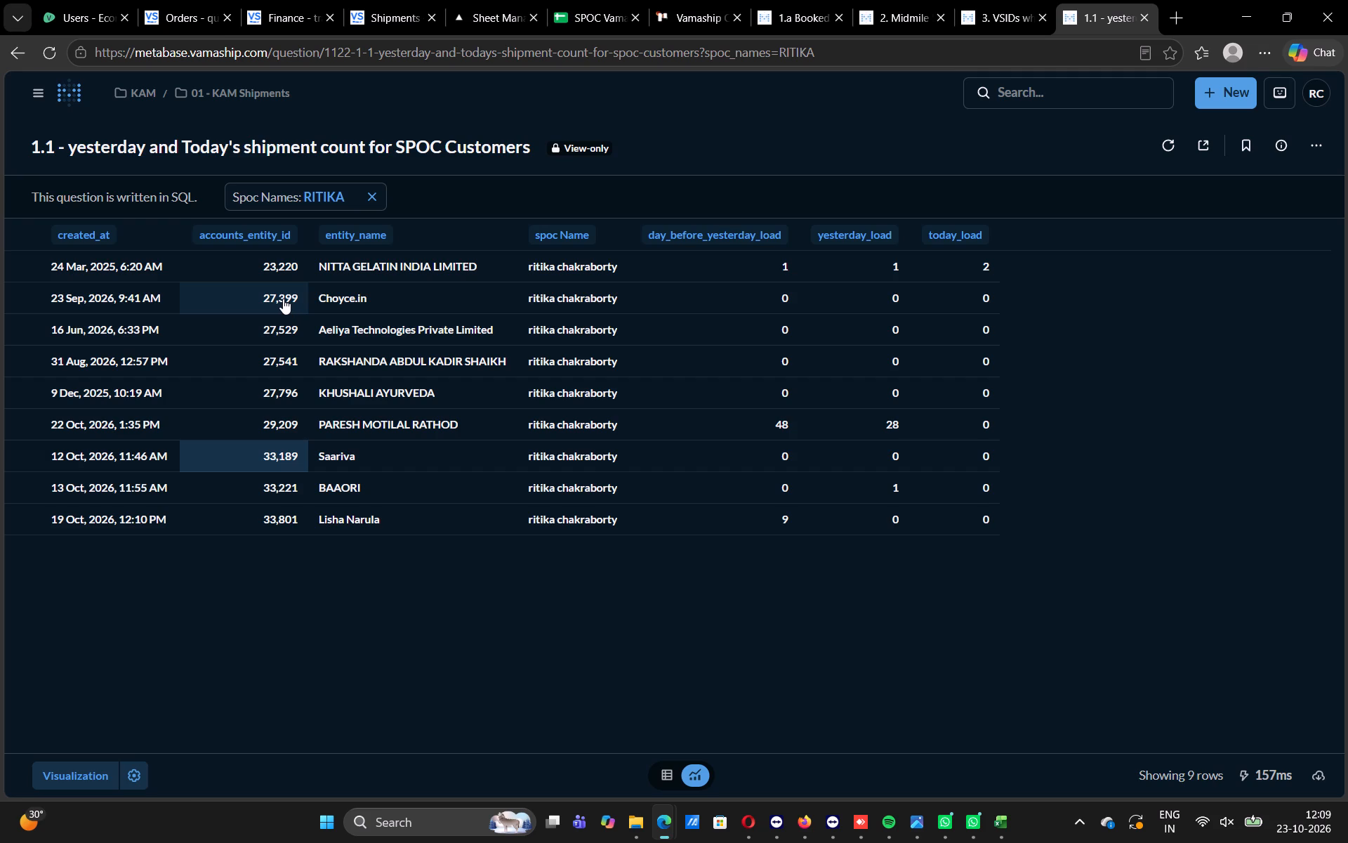
{"action": "left_click", "coordinate": [267, 424]}
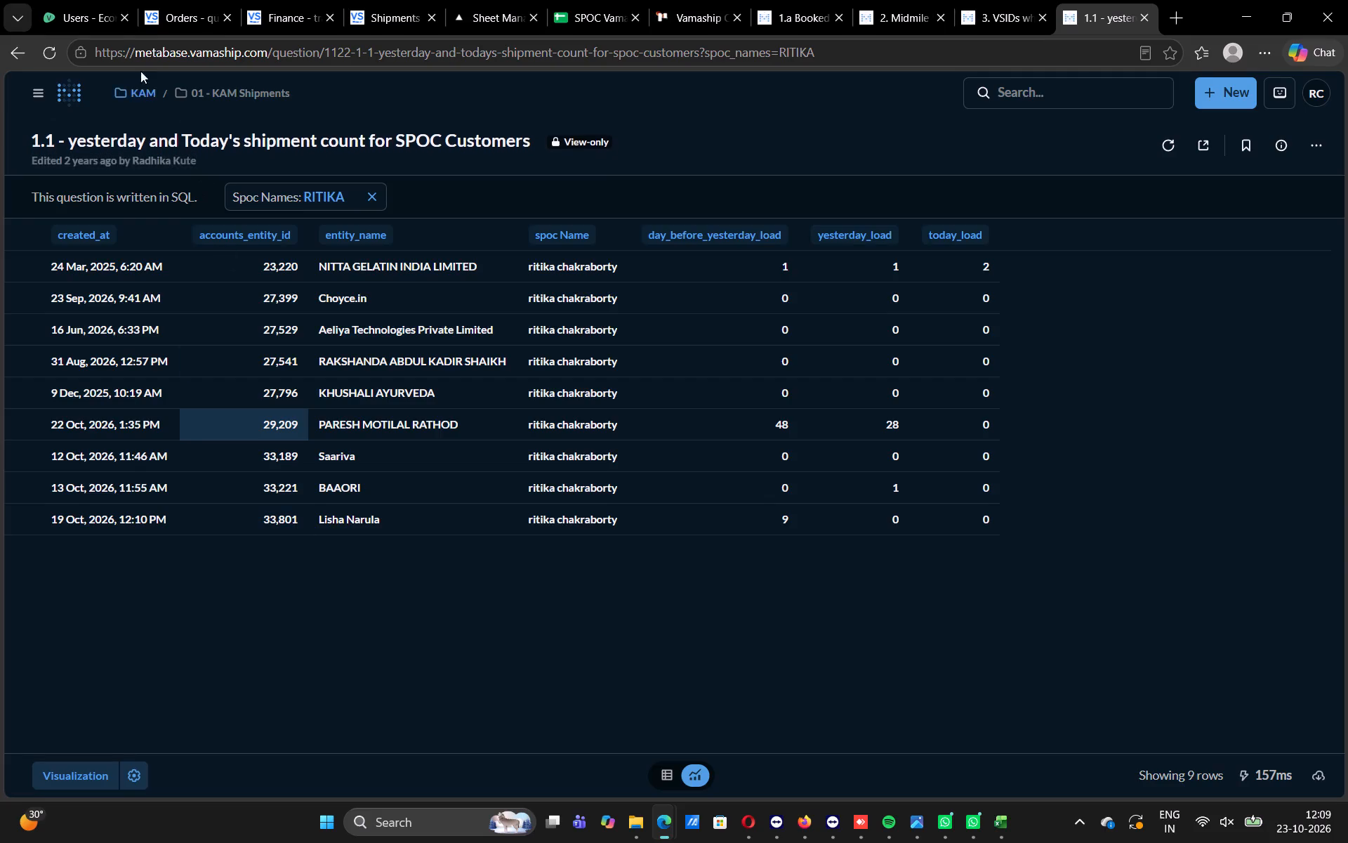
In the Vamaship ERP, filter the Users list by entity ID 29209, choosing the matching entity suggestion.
{"action": "left_click", "coordinate": [70, 3]}
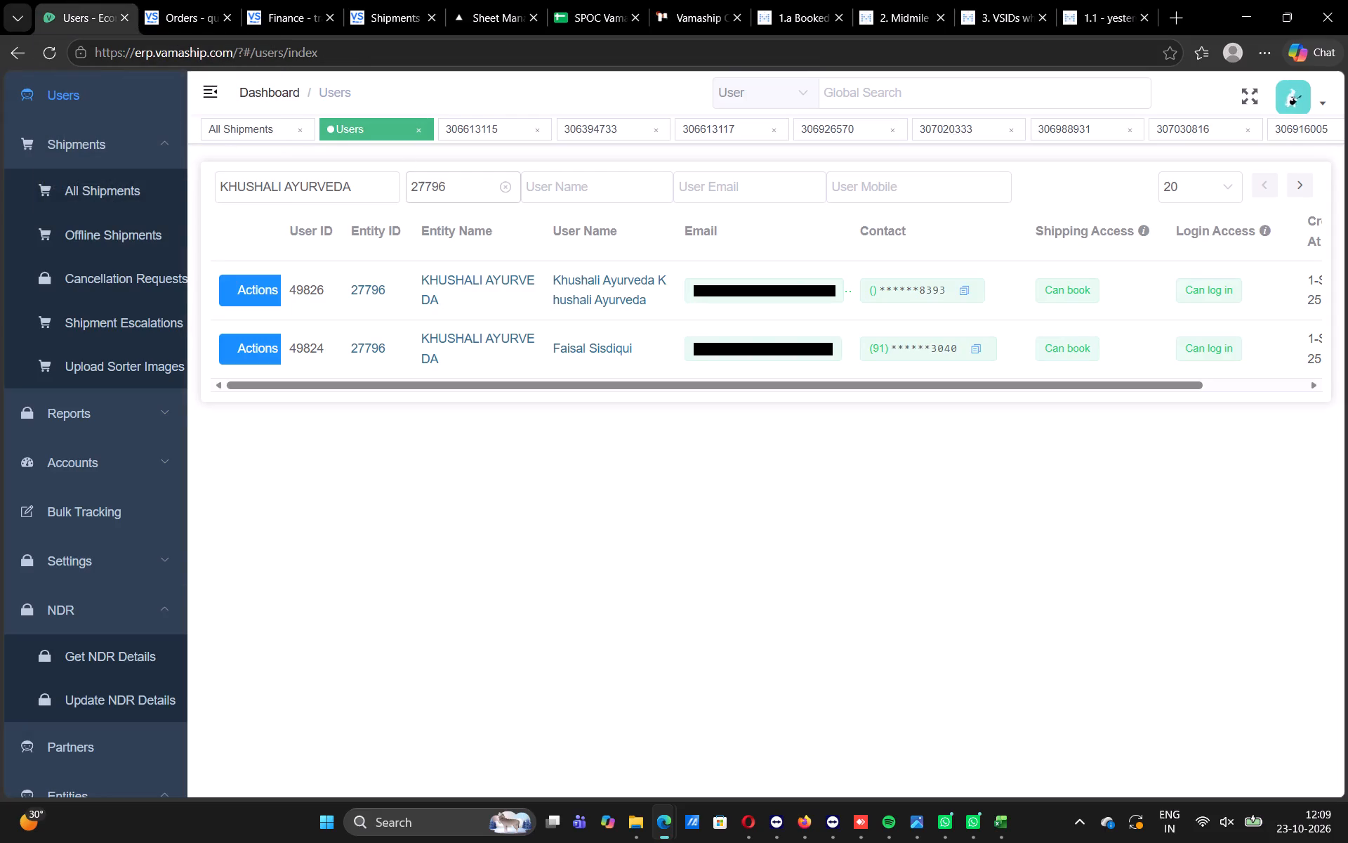
{"action": "left_click", "coordinate": [468, 195]}
{"action": "key", "text": "BackSpace"}
{"action": "key", "text": "BackSpace"}
{"action": "key", "text": "BackSpace"}
{"action": "key", "text": "BackSpace"}
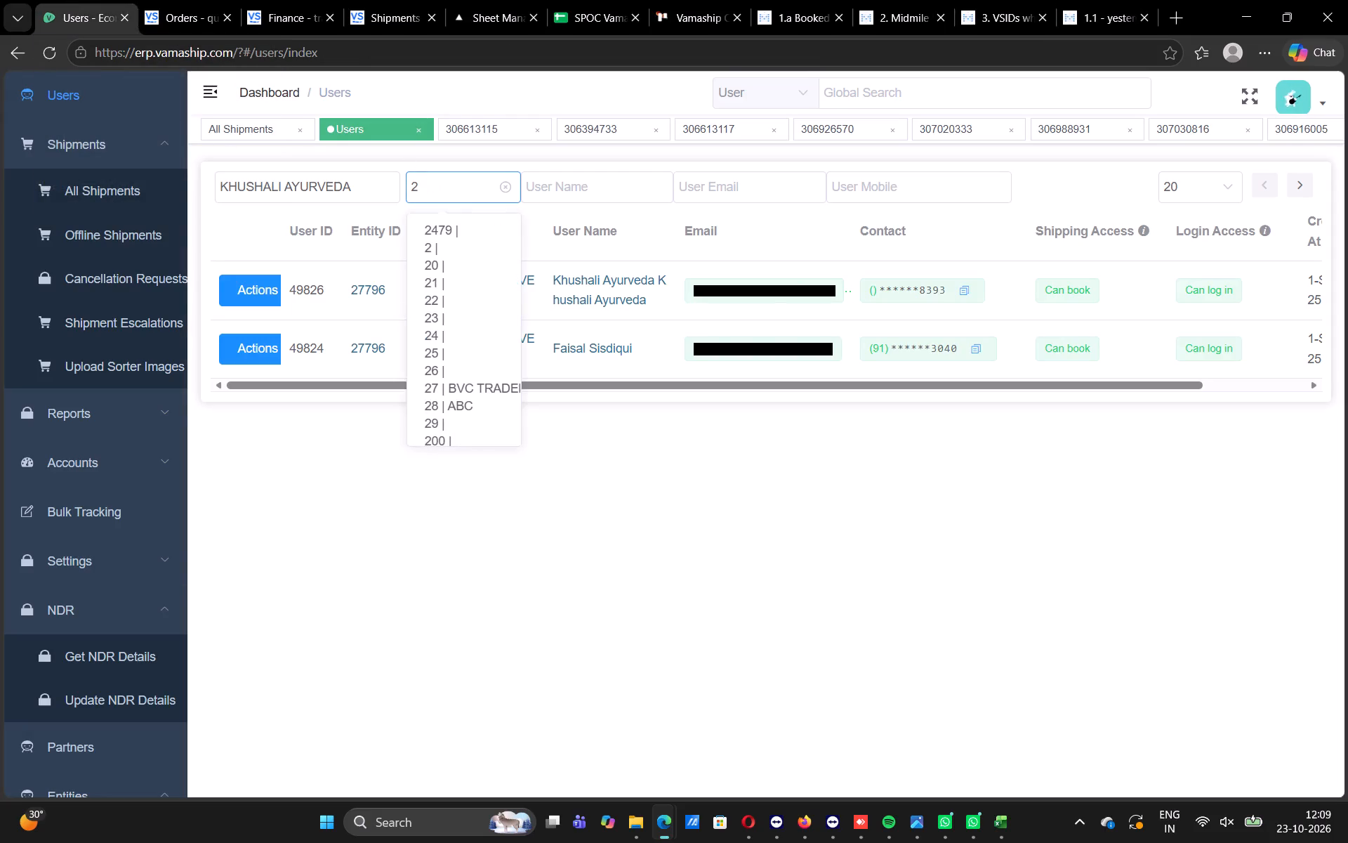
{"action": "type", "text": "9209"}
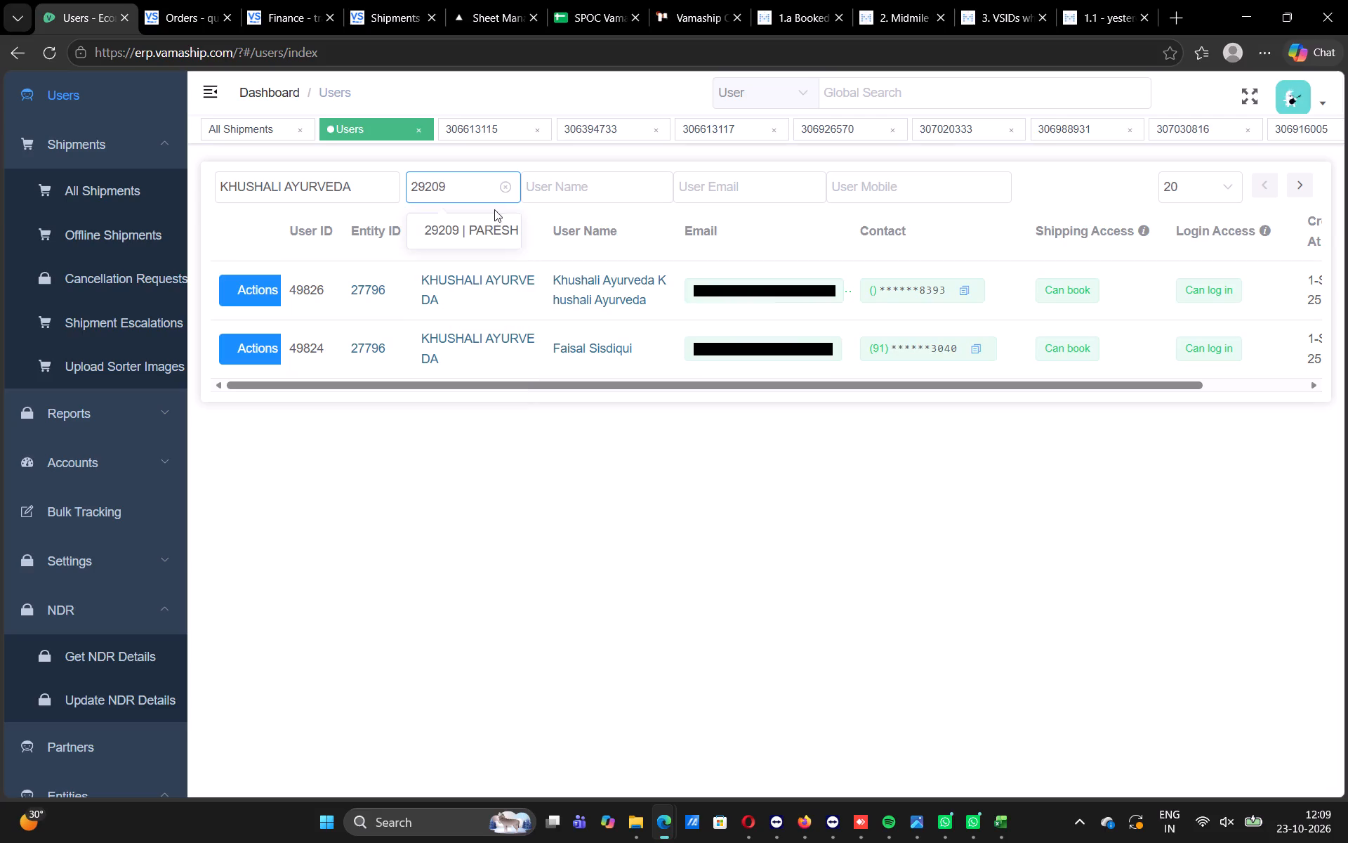
{"action": "left_click", "coordinate": [477, 224]}
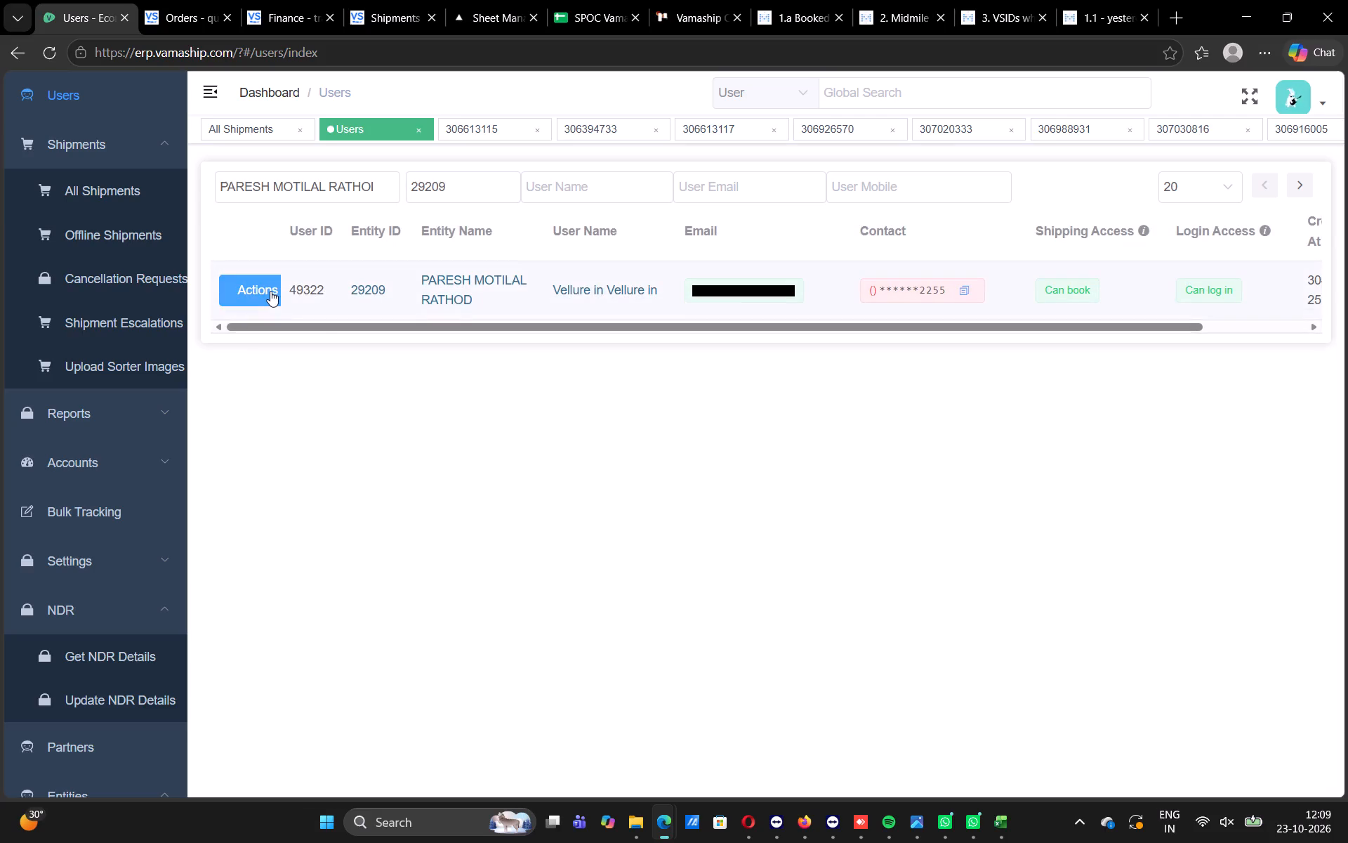
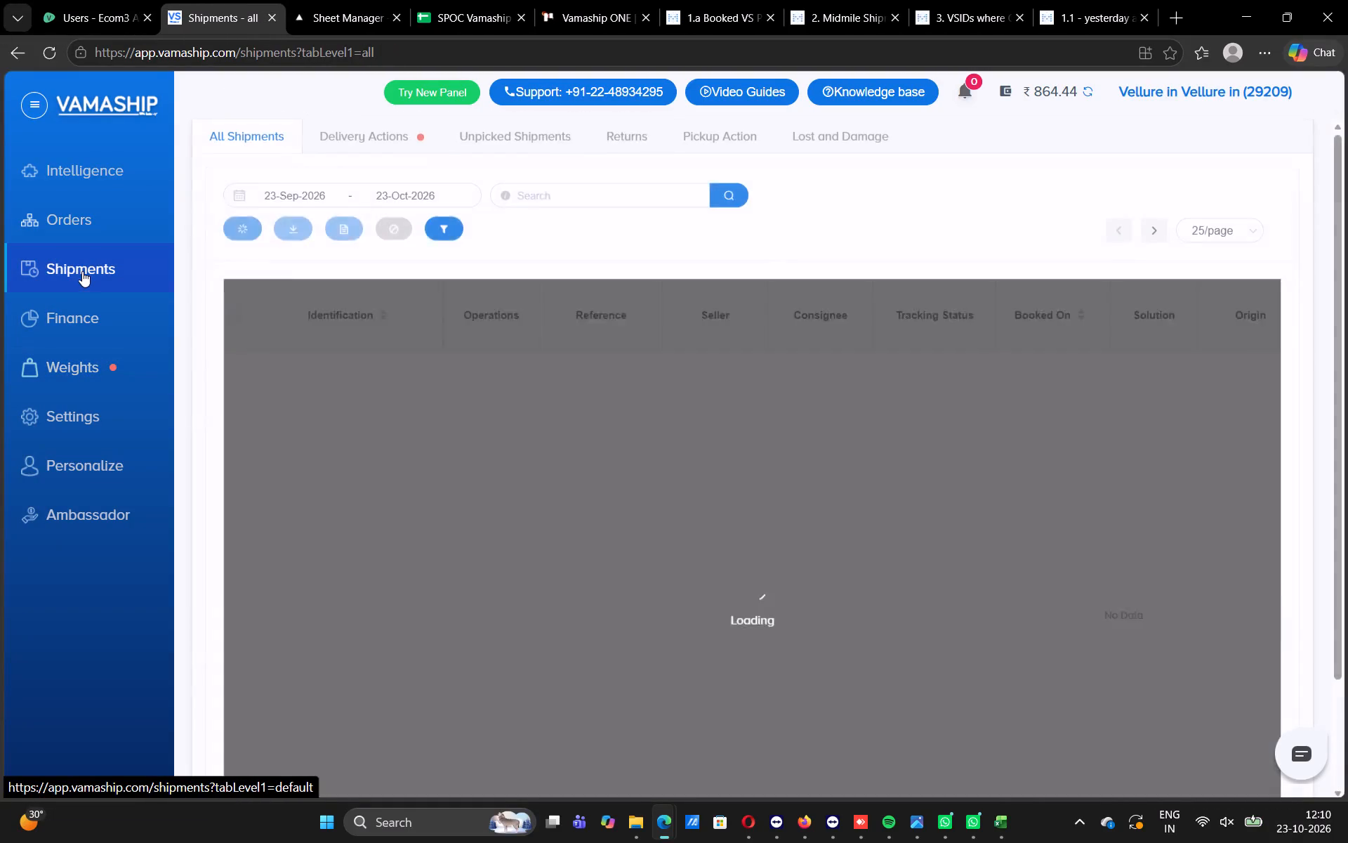
{"action": "left_click", "coordinate": [351, 139]}
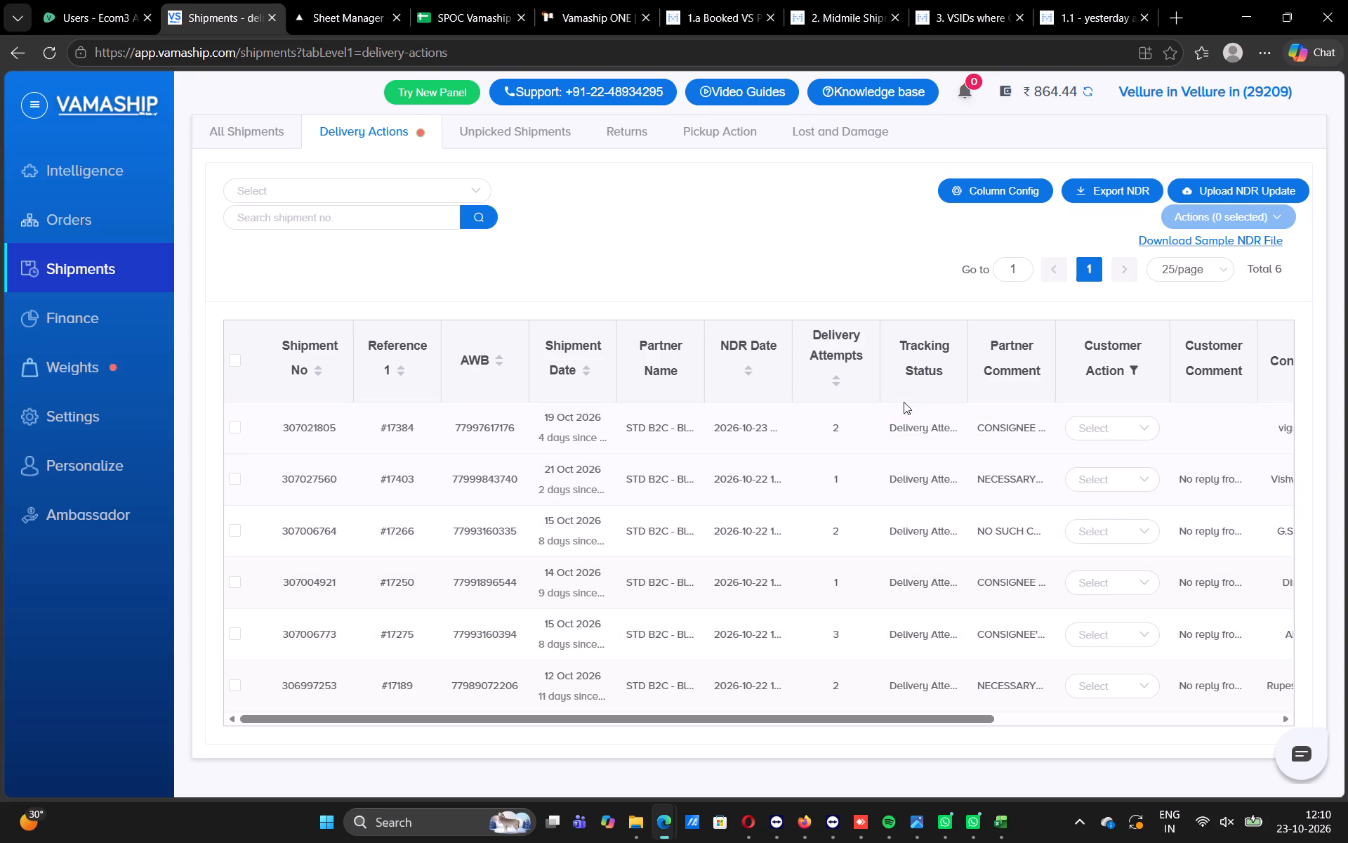
{"action": "left_click", "coordinate": [1118, 686]}
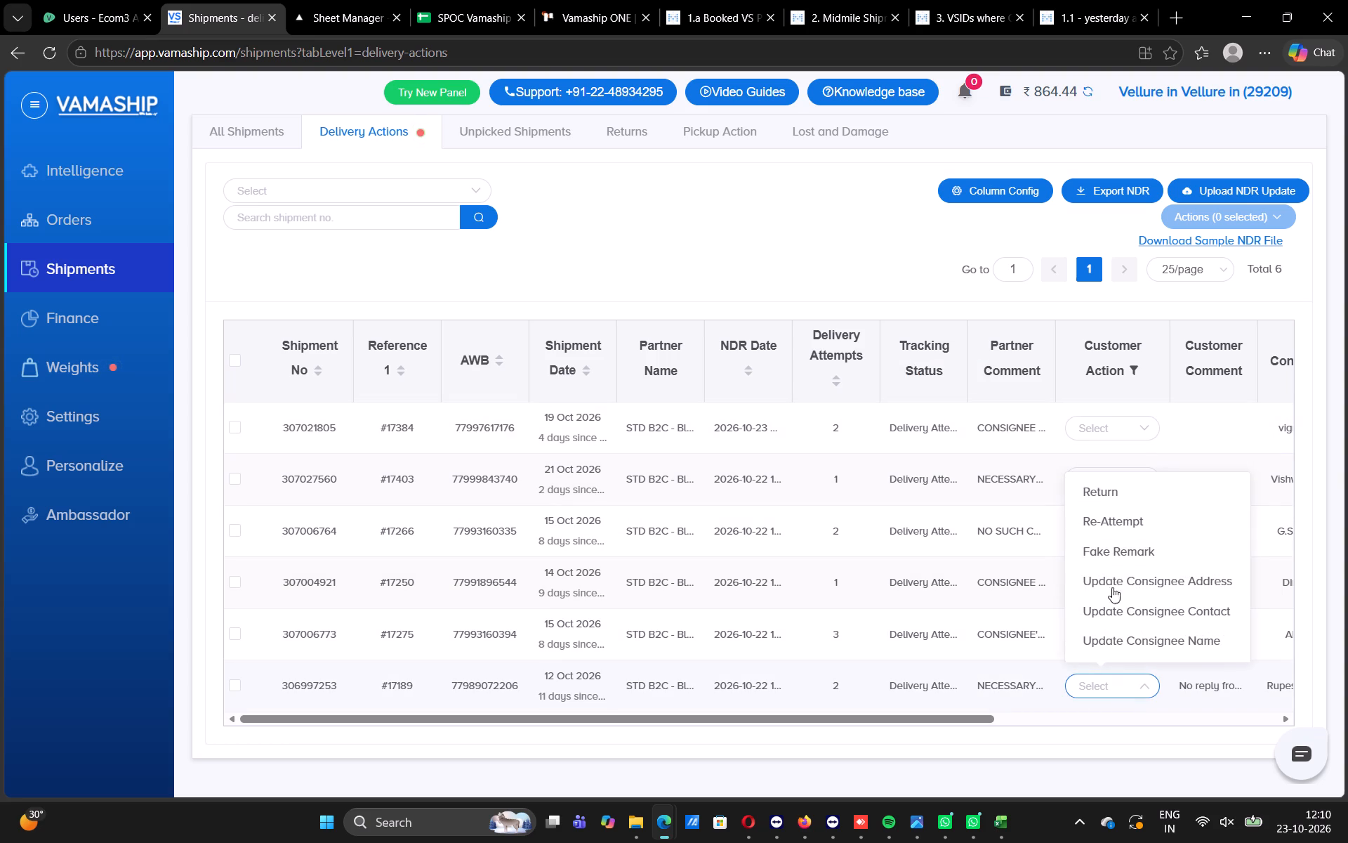
{"action": "left_click", "coordinate": [1116, 549]}
{"action": "left_click", "coordinate": [856, 459]}
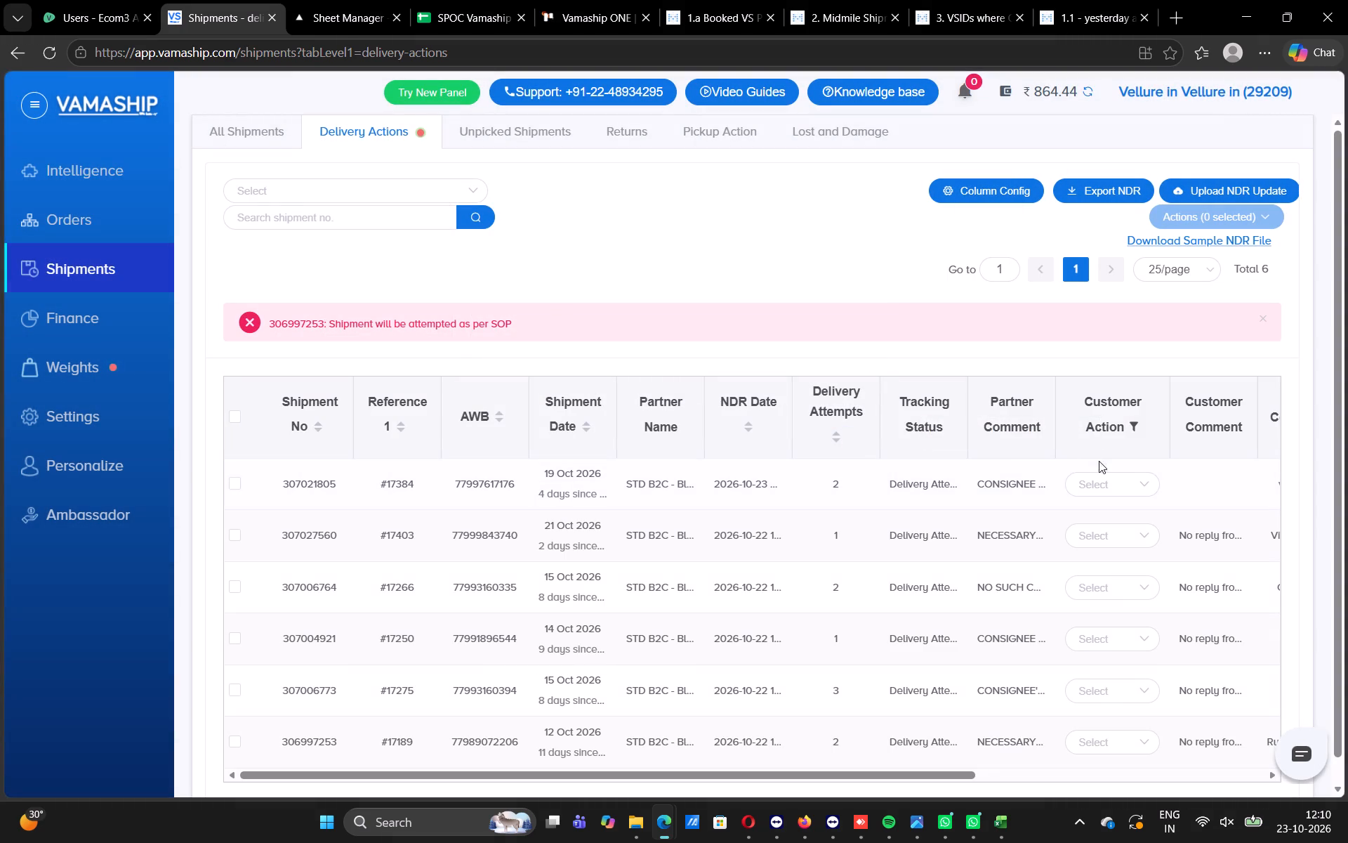
{"action": "left_click", "coordinate": [1116, 473]}
{"action": "left_click", "coordinate": [1116, 582]}
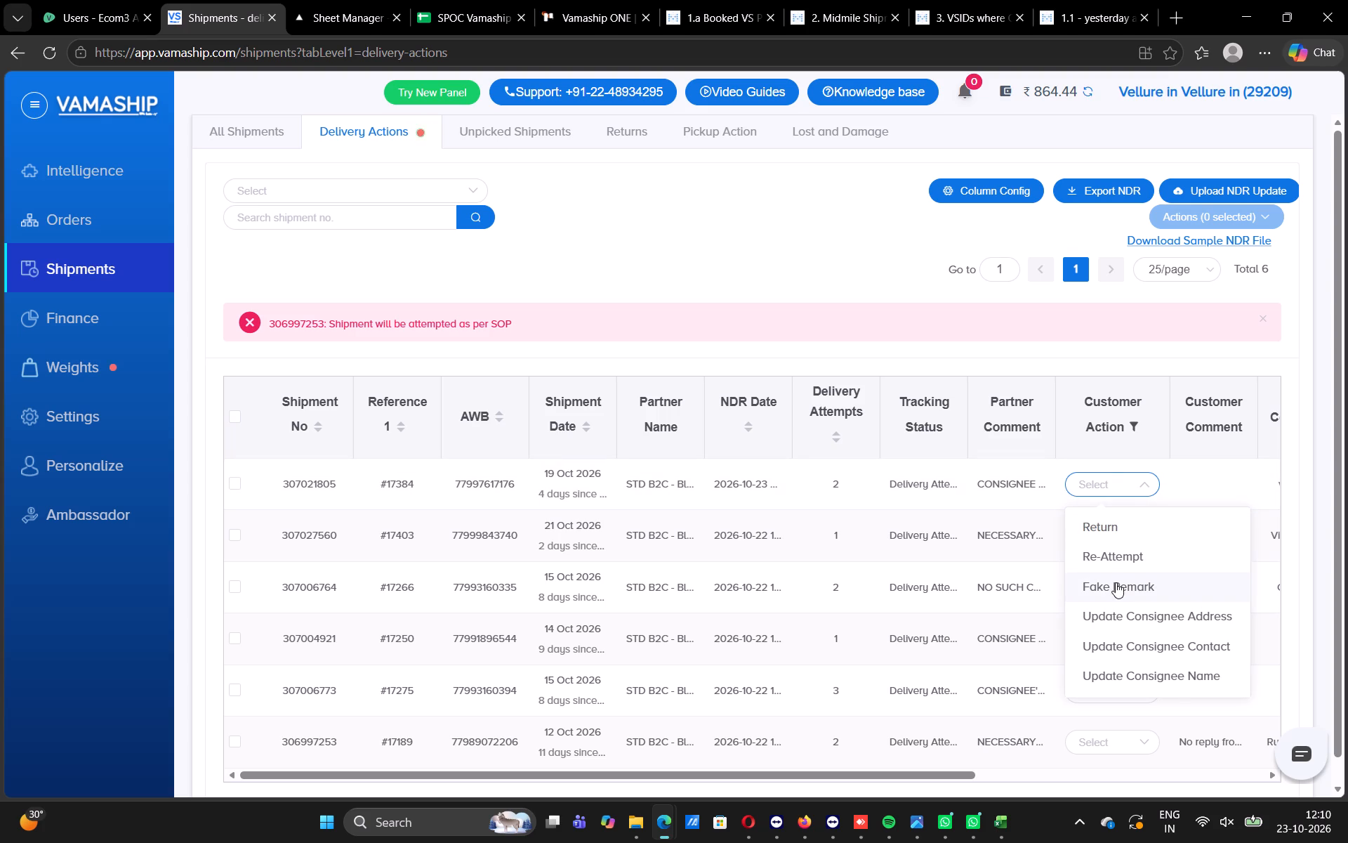
{"action": "left_click", "coordinate": [851, 468]}
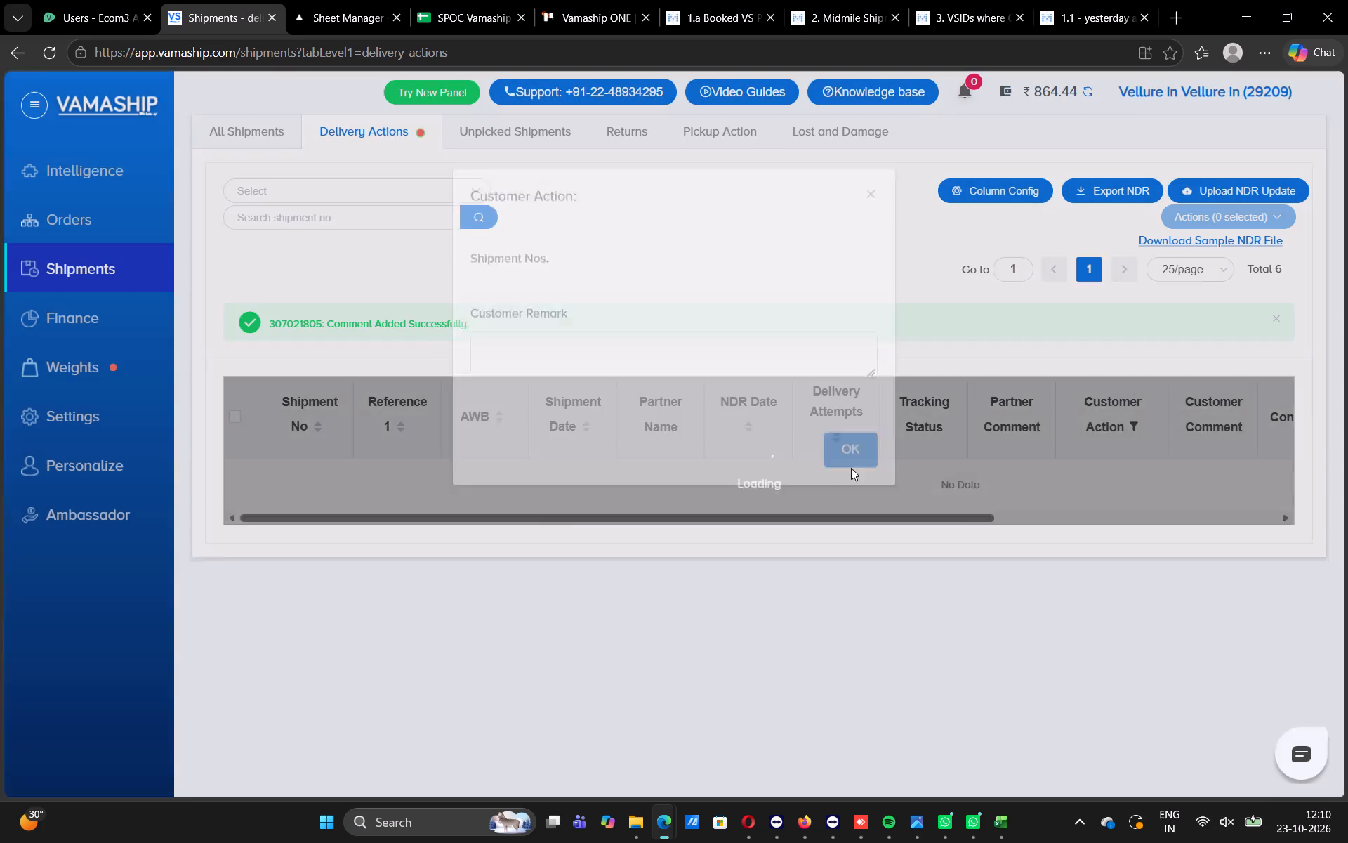
{"action": "left_click", "coordinate": [1130, 485]}
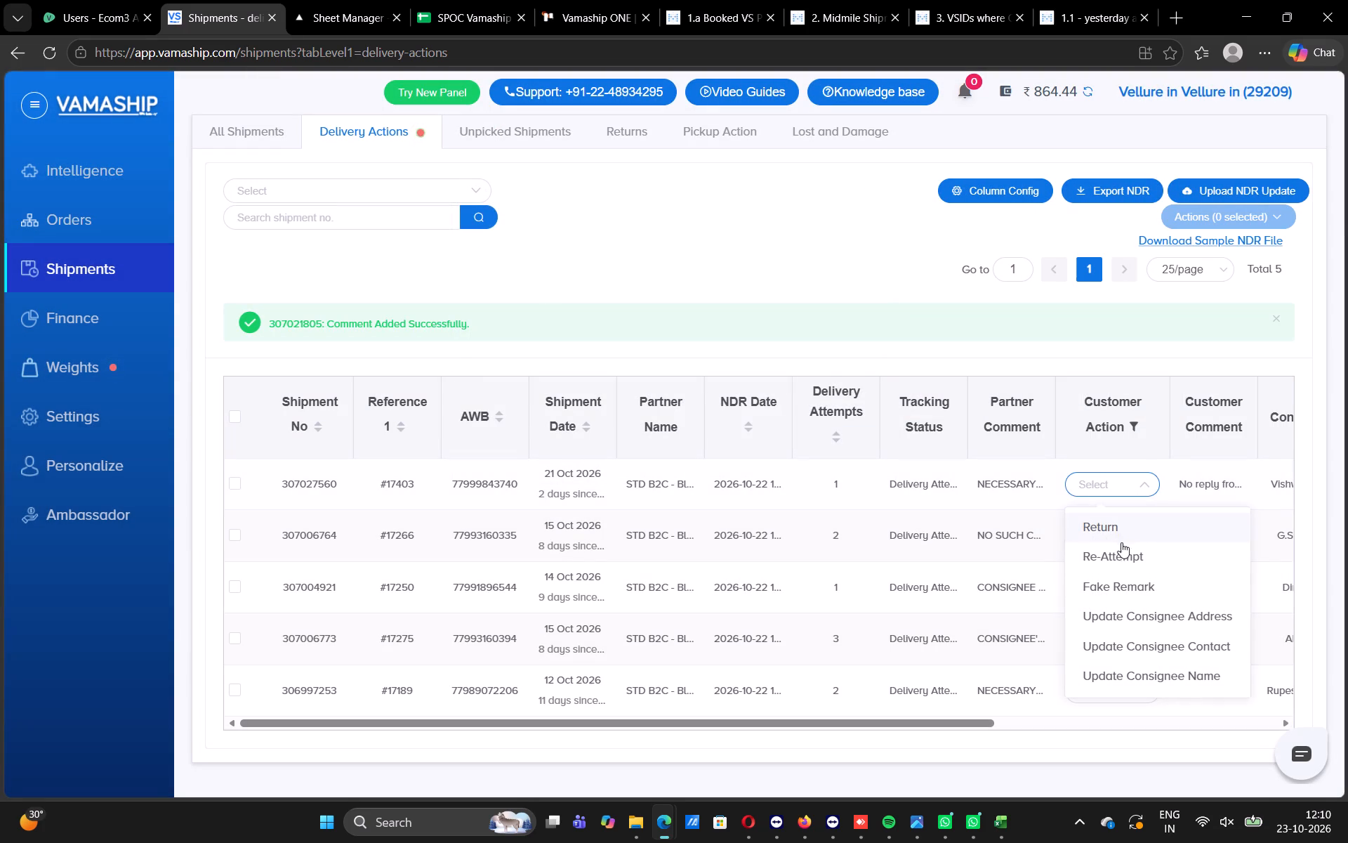
{"action": "left_click", "coordinate": [1121, 581]}
{"action": "left_click", "coordinate": [861, 467]}
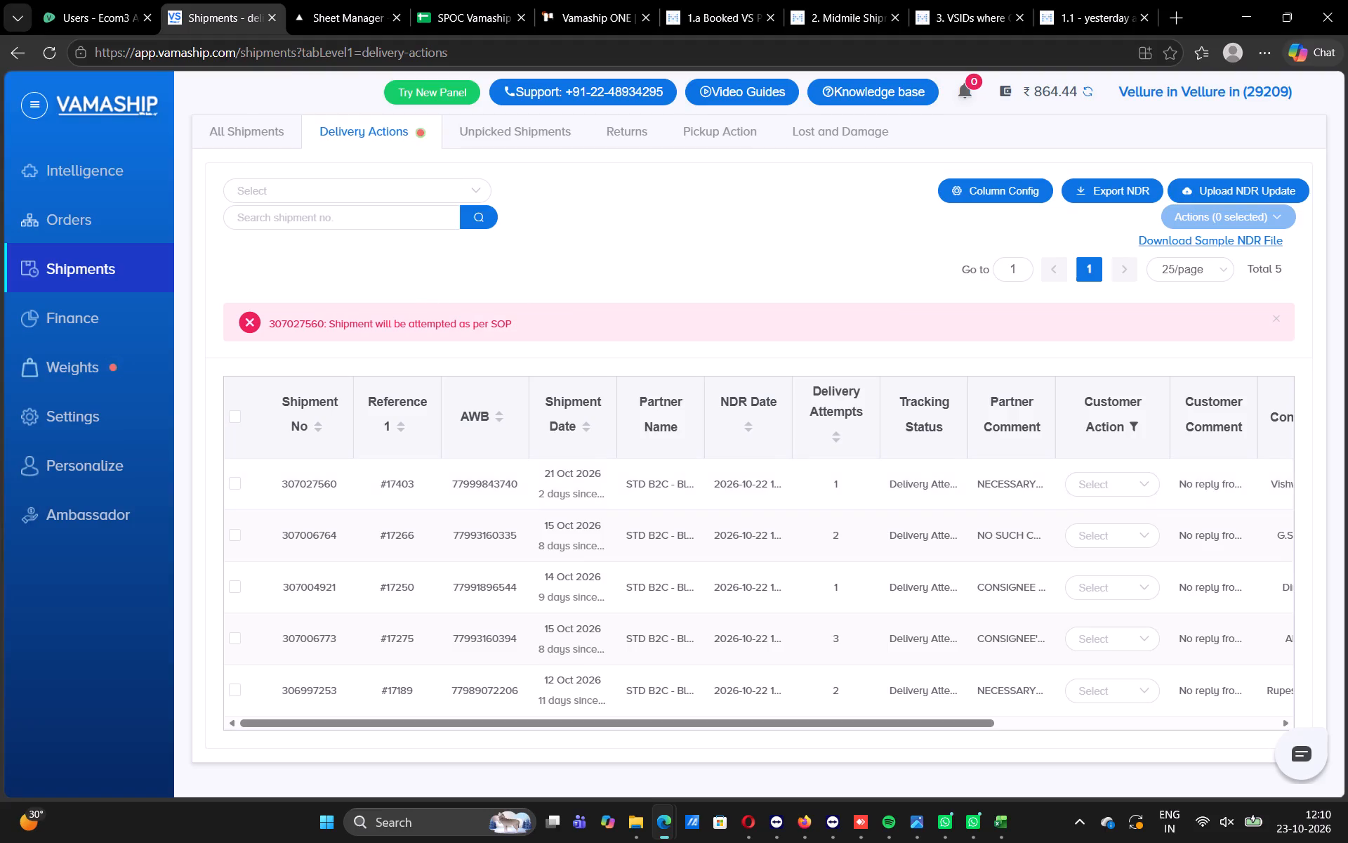
Review the tracking statuses and booking dates on the first page of the client's All Shipments list.
{"action": "left_click", "coordinate": [243, 115]}
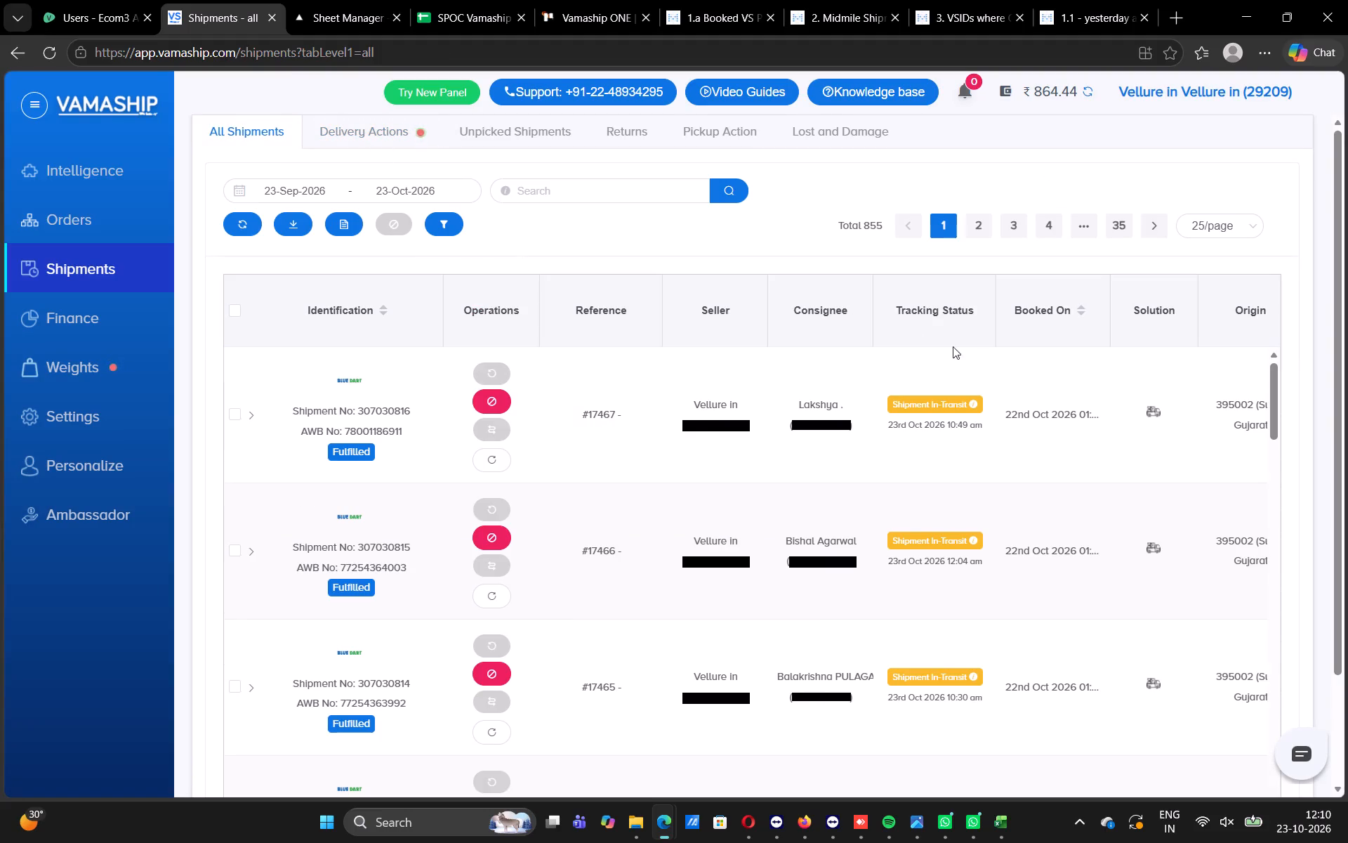
{"action": "left_click_drag", "start_coordinate": [1274, 386], "coordinate": [1273, 549]}
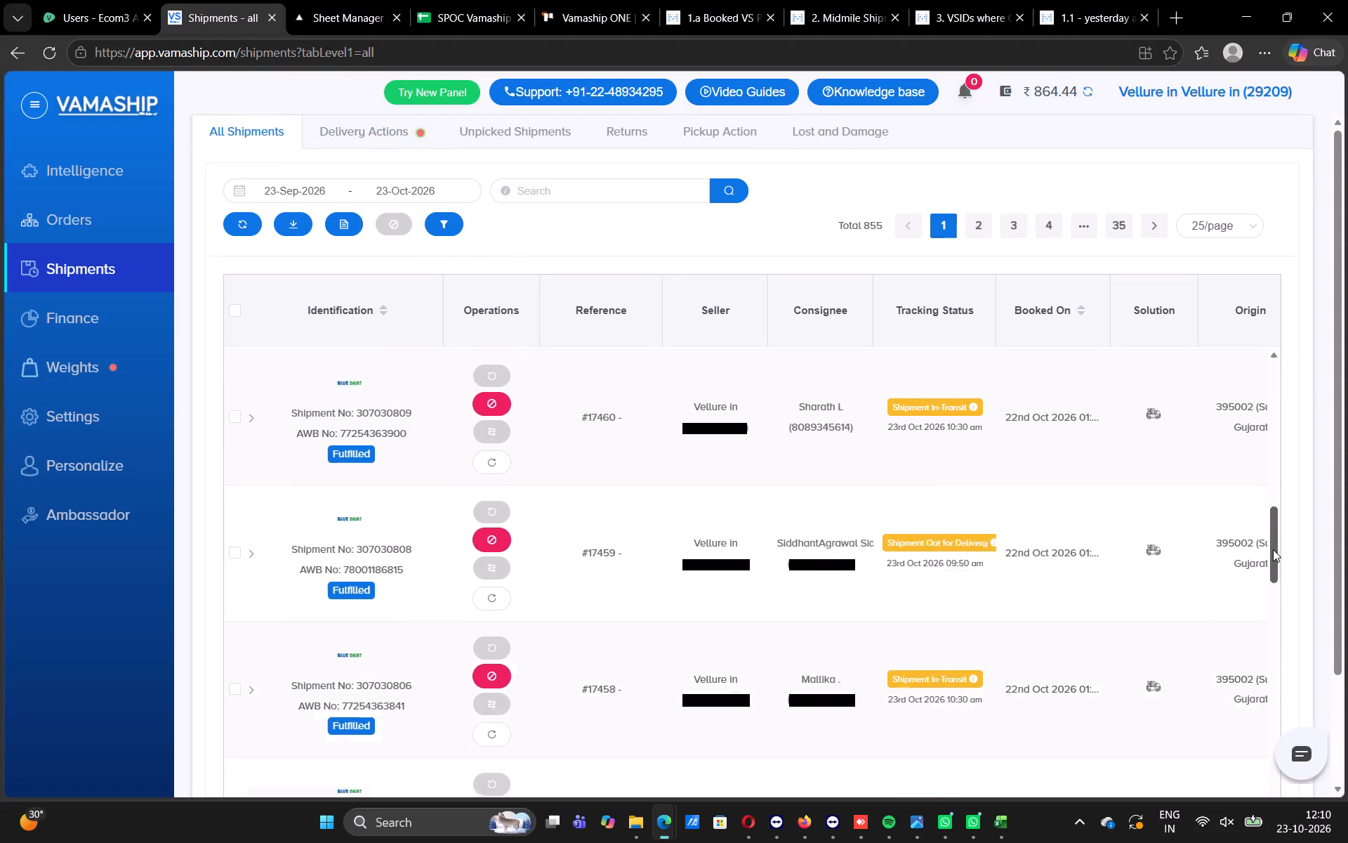
{"action": "left_click_drag", "start_coordinate": [1273, 549], "coordinate": [1344, 110]}
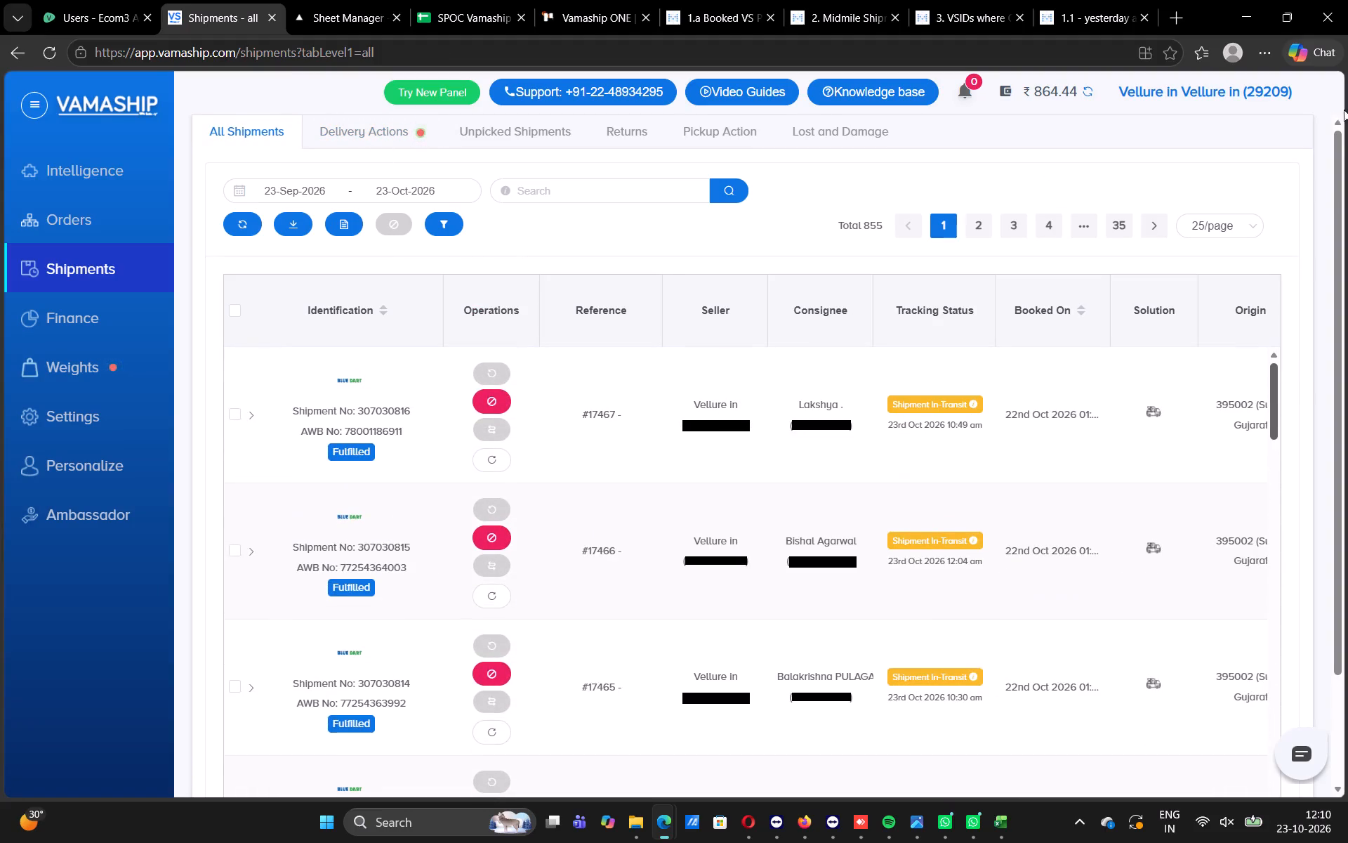
{"action": "left_click_drag", "start_coordinate": [1344, 110], "coordinate": [1345, 93]}
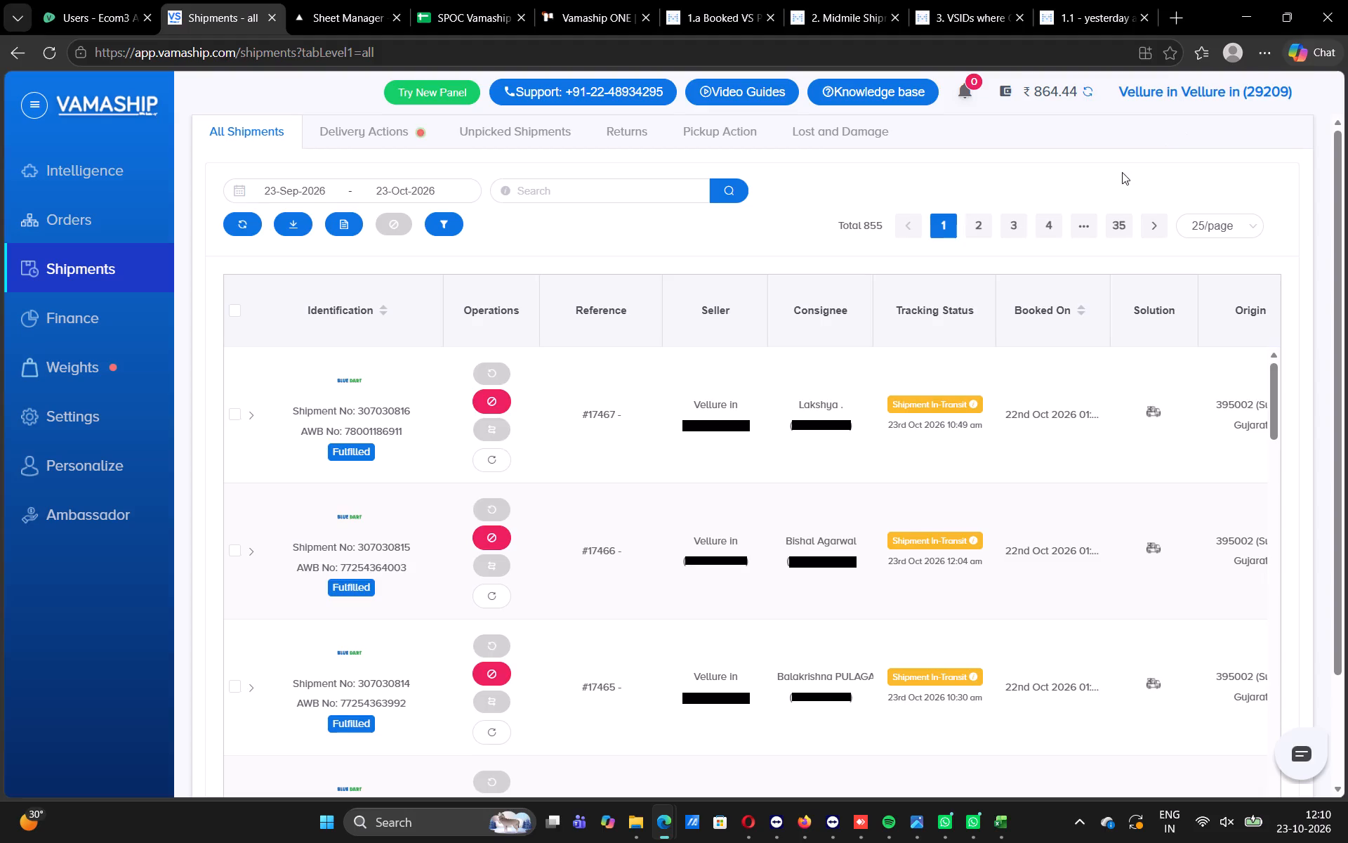
{"action": "left_click_drag", "start_coordinate": [1272, 388], "coordinate": [1286, 599]}
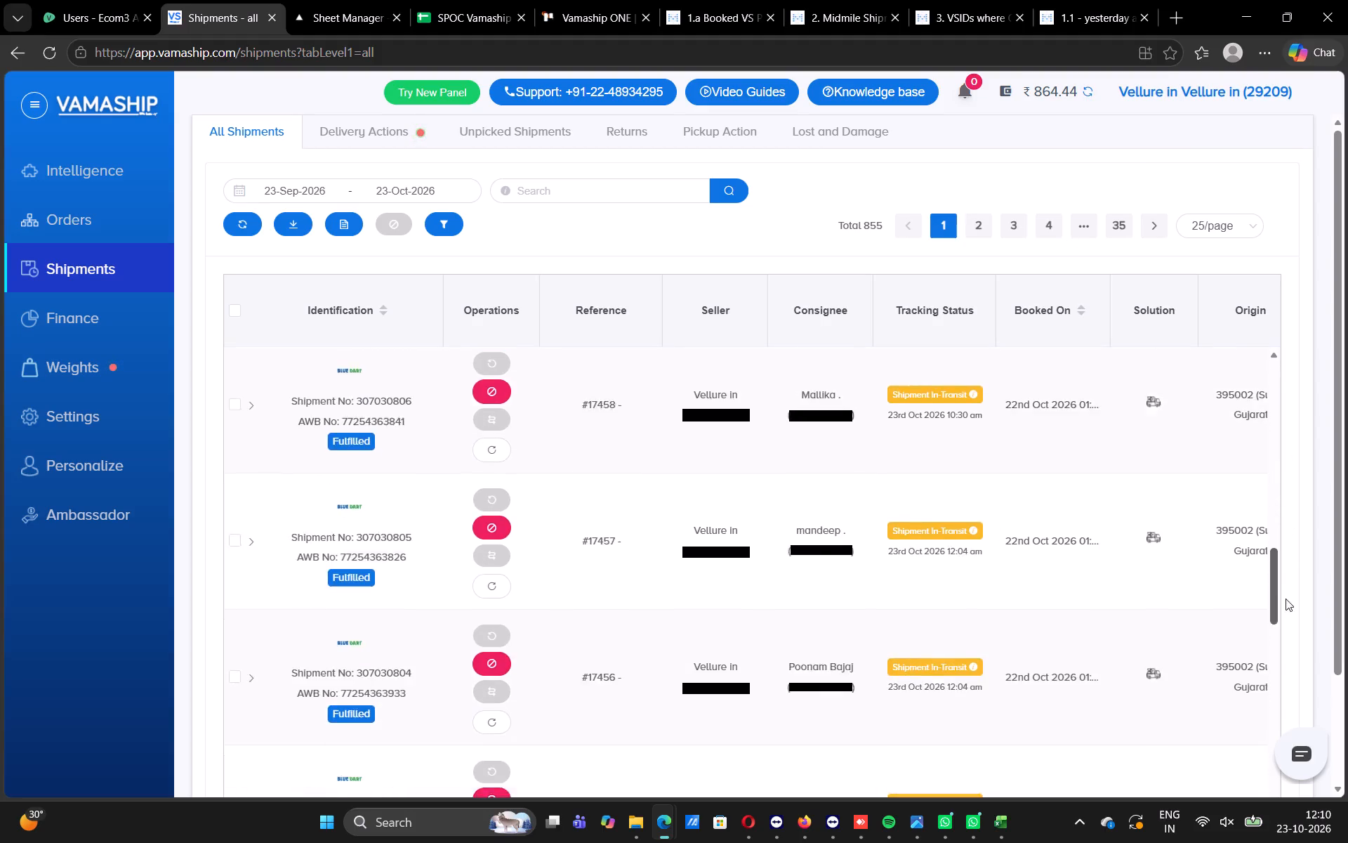
{"action": "left_click_drag", "start_coordinate": [1286, 599], "coordinate": [1300, 797]}
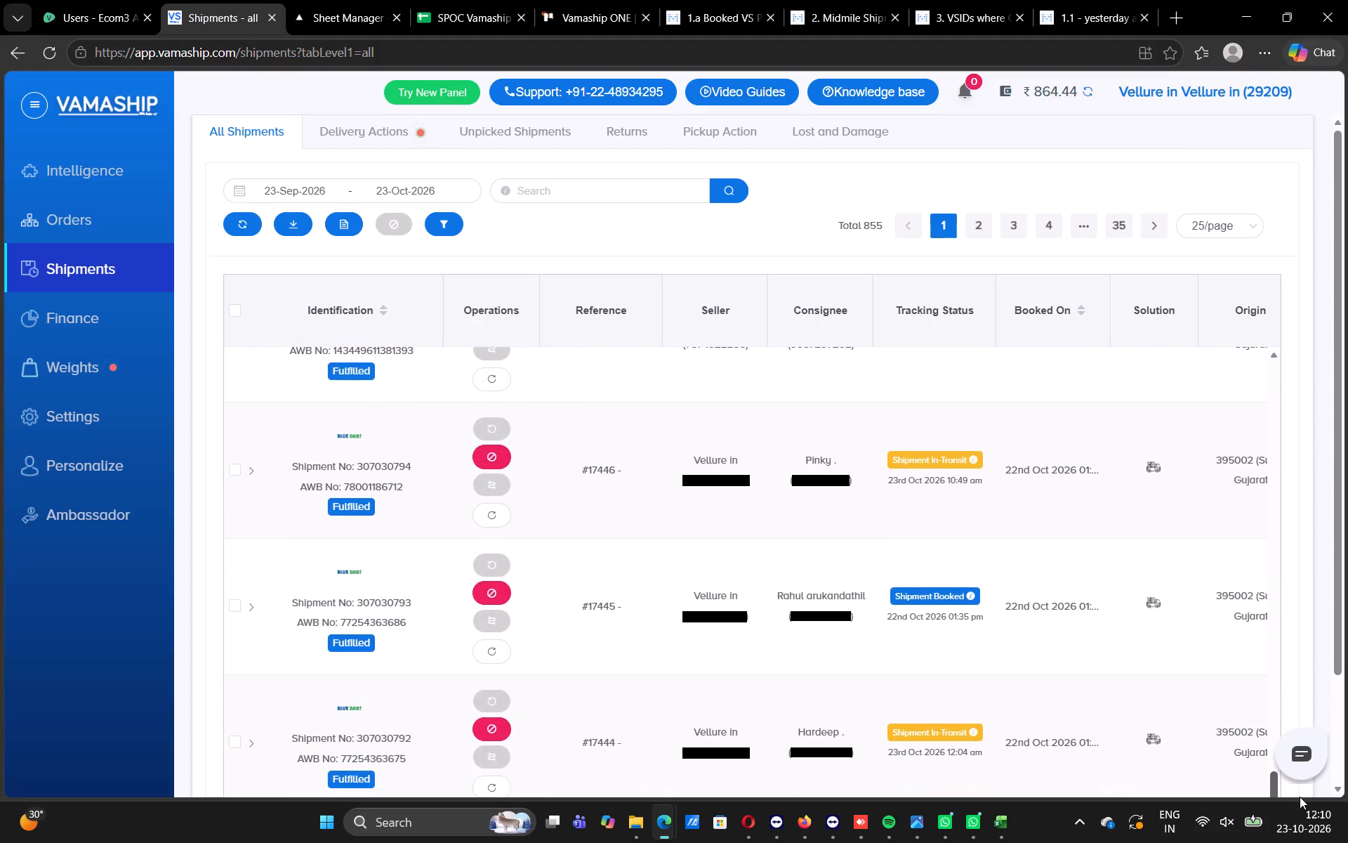
{"action": "left_click_drag", "start_coordinate": [1300, 797], "coordinate": [1300, 842]}
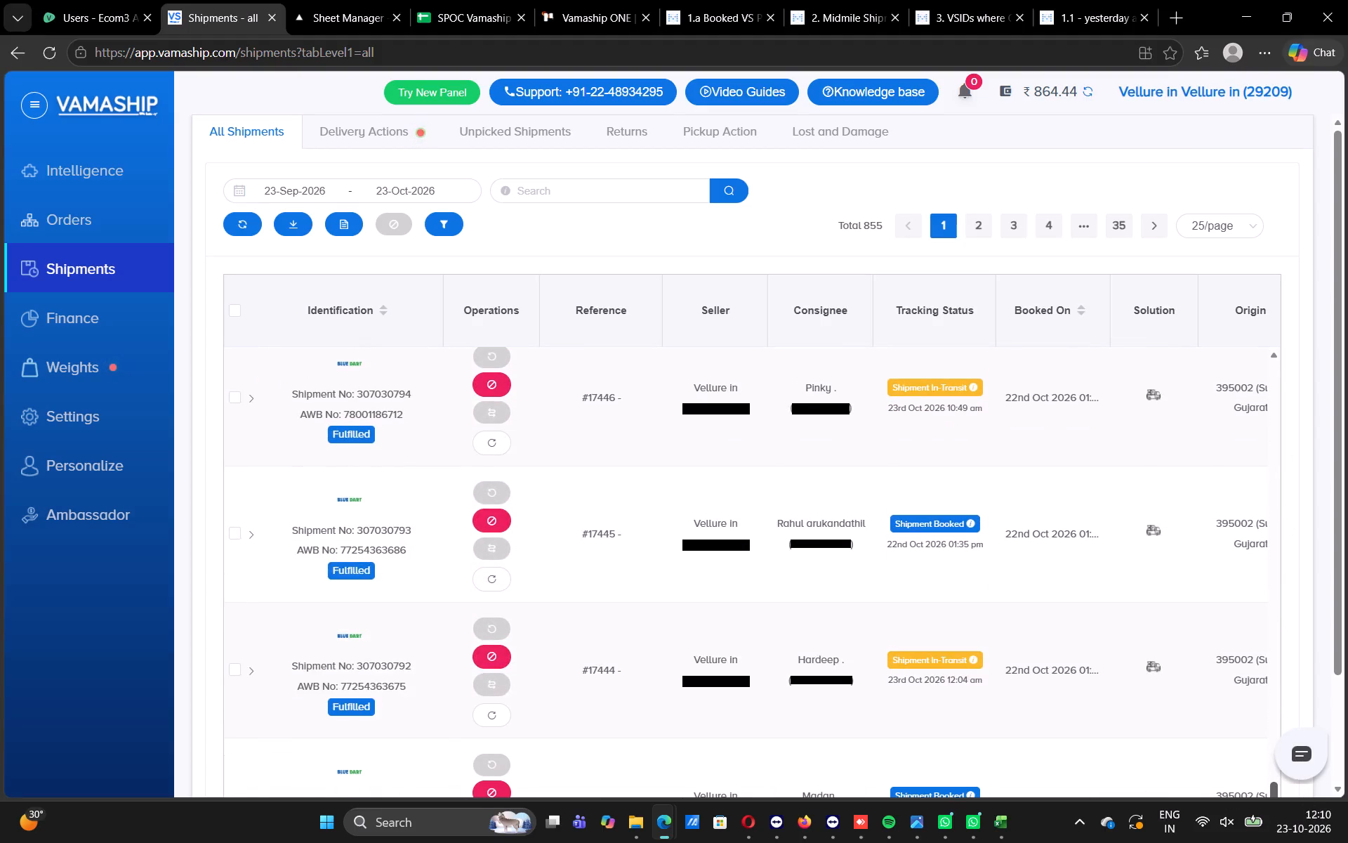
{"action": "left_click_drag", "start_coordinate": [1300, 842], "coordinate": [1297, 839]}
{"action": "left_click_drag", "start_coordinate": [1344, 588], "coordinate": [1334, 790]}
{"action": "left_click_drag", "start_coordinate": [1336, 614], "coordinate": [1347, 811]}
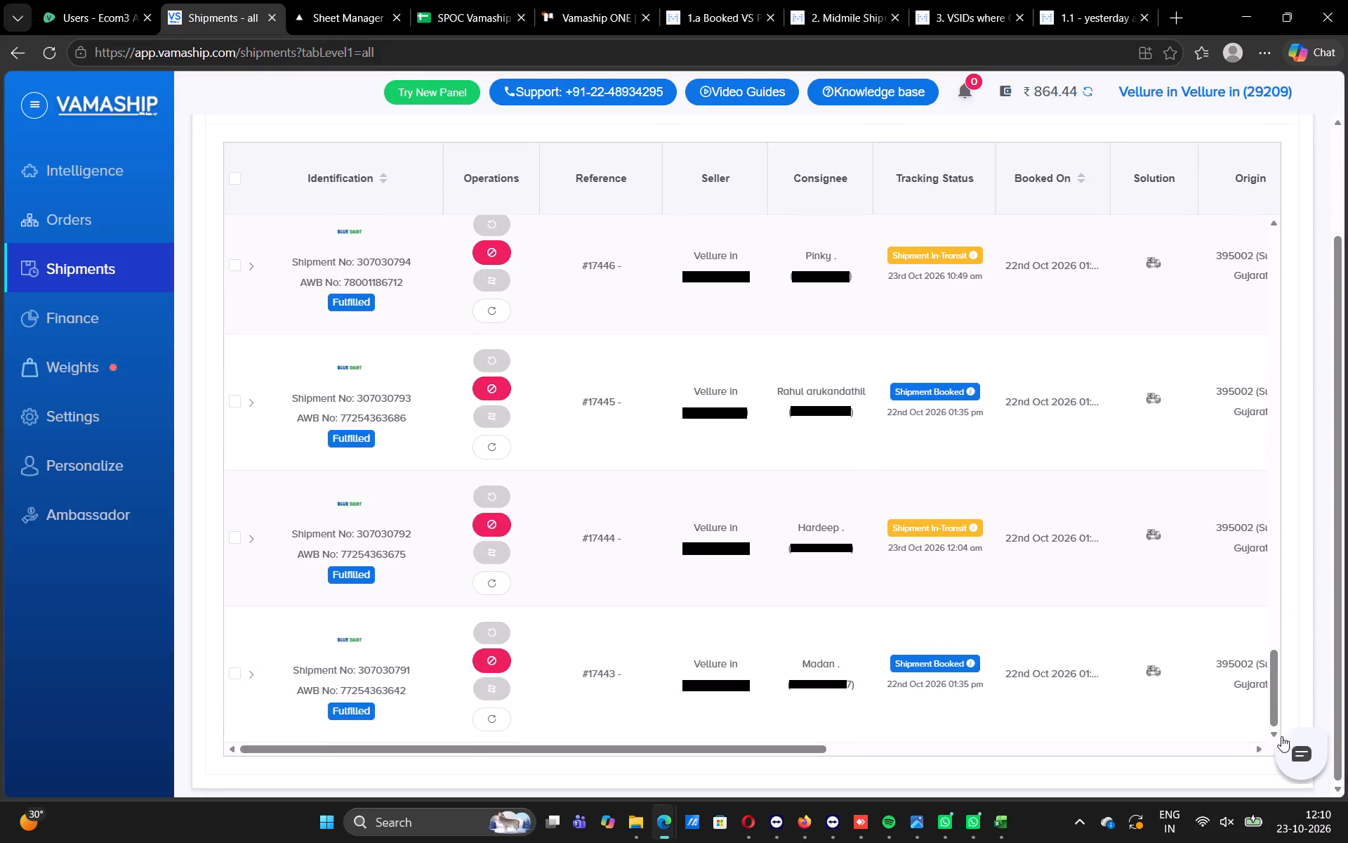
{"action": "left_click_drag", "start_coordinate": [1274, 690], "coordinate": [1347, 42]}
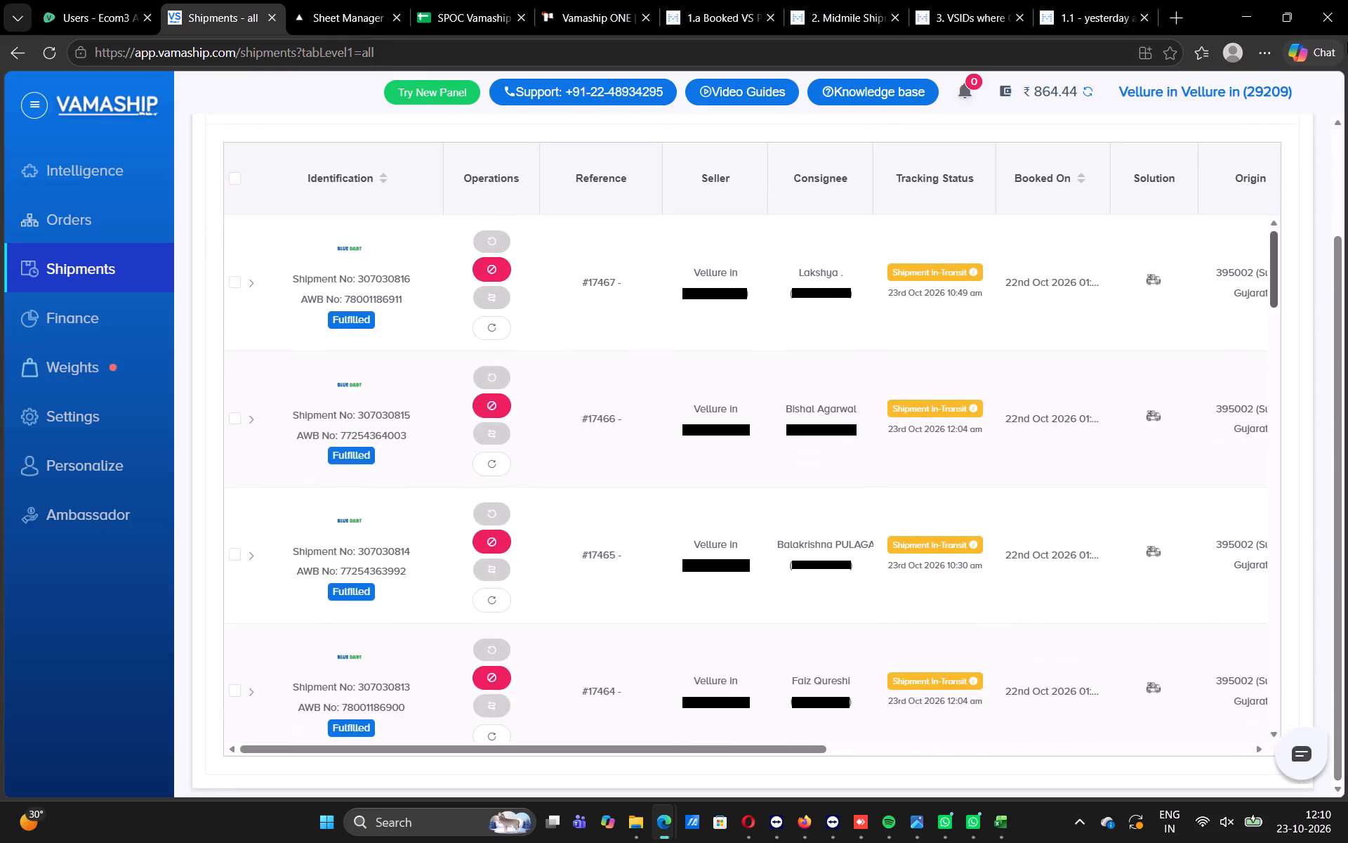
{"action": "left_click_drag", "start_coordinate": [1347, 42], "coordinate": [1347, 20]}
{"action": "left_click", "coordinate": [727, 0]}
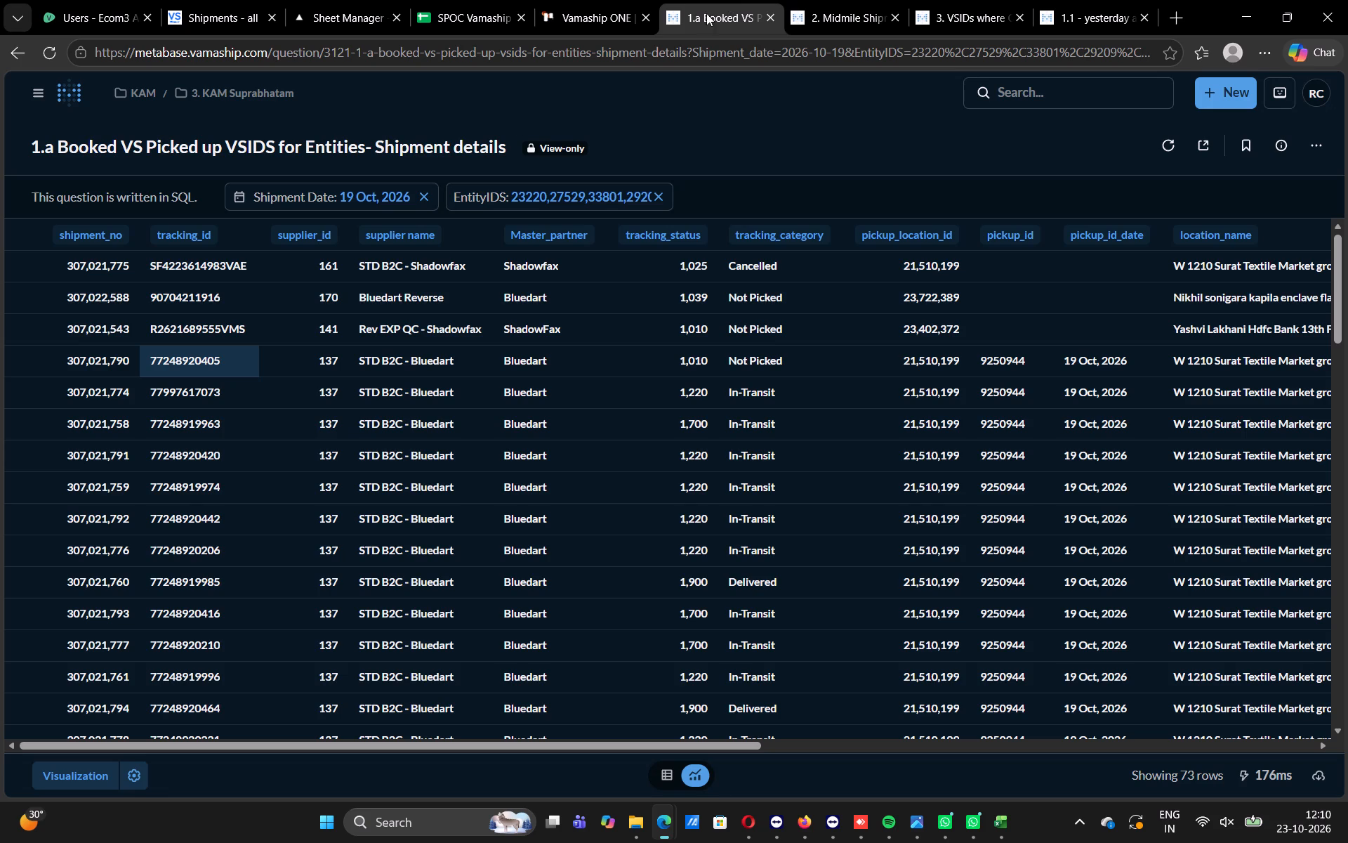
{"action": "left_click", "coordinate": [864, 0]}
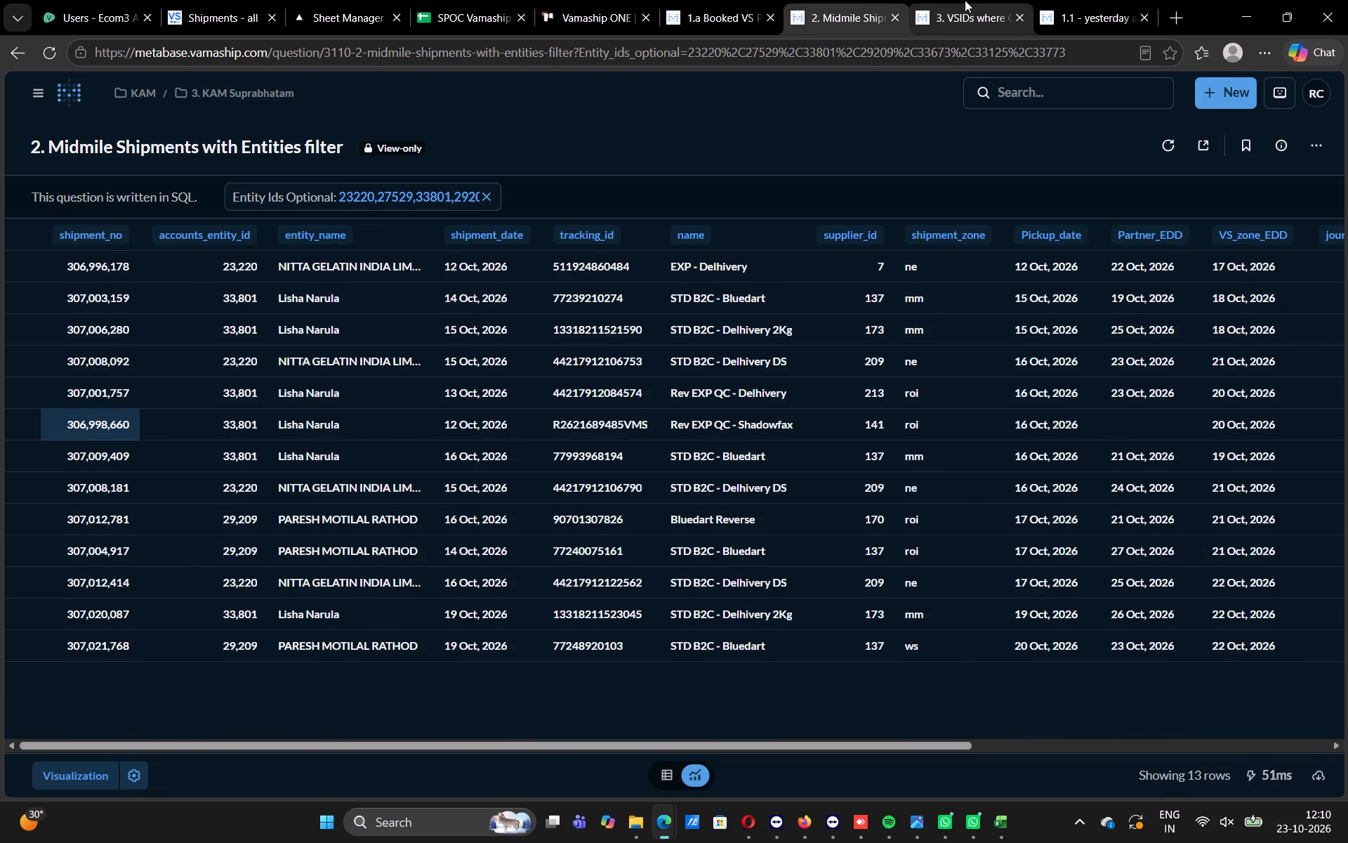
{"action": "left_click", "coordinate": [965, 0]}
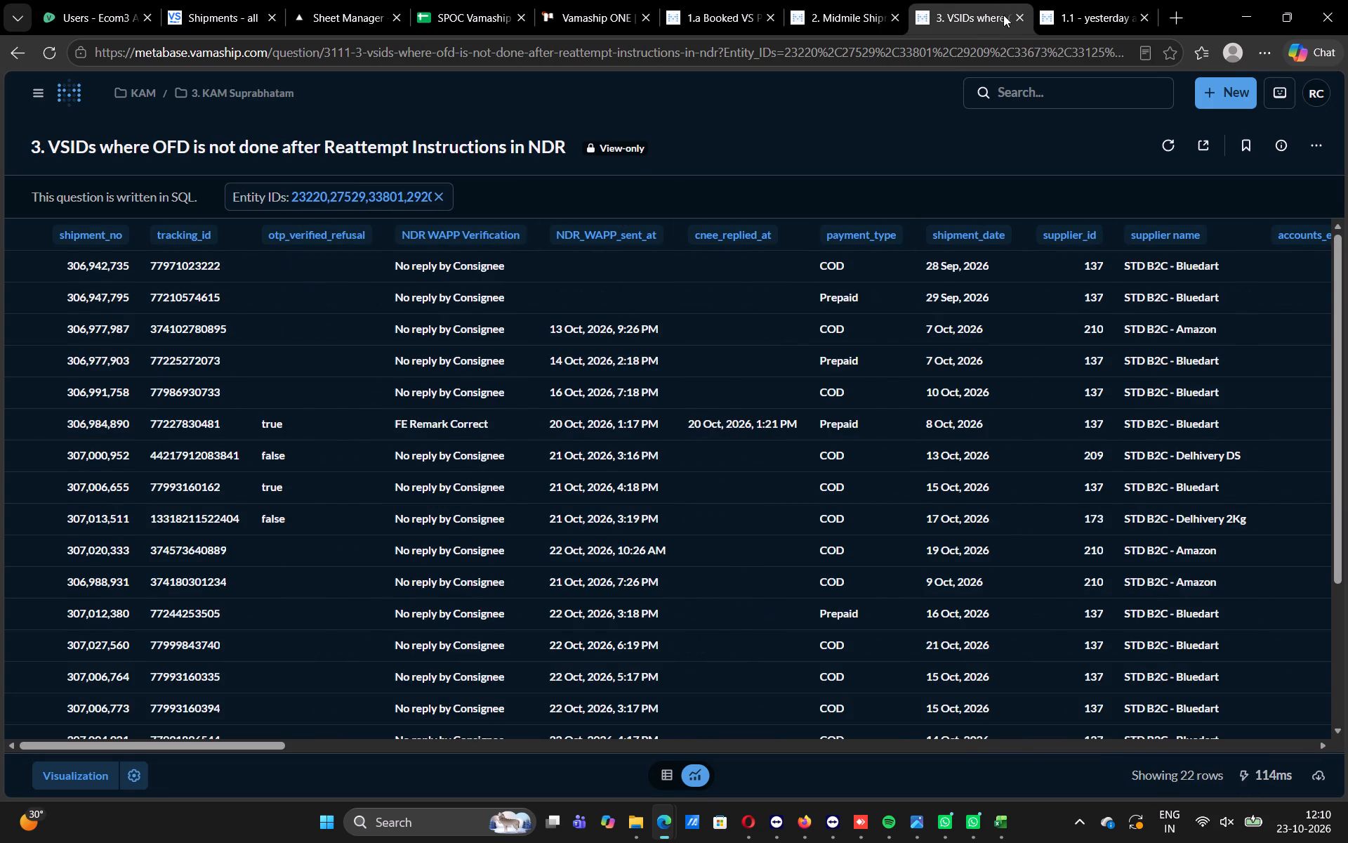
{"action": "left_click", "coordinate": [1075, 0]}
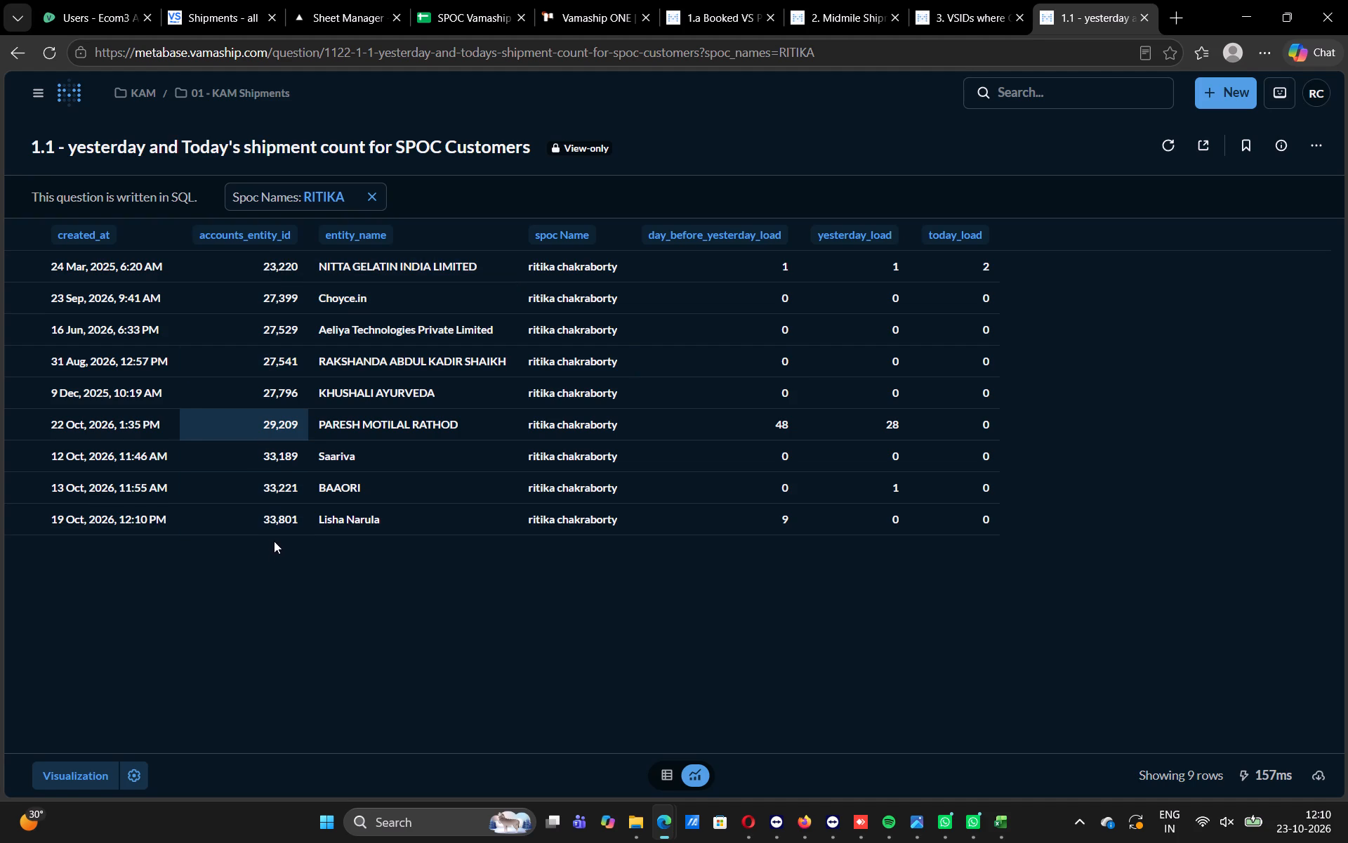
{"action": "left_click", "coordinate": [266, 519]}
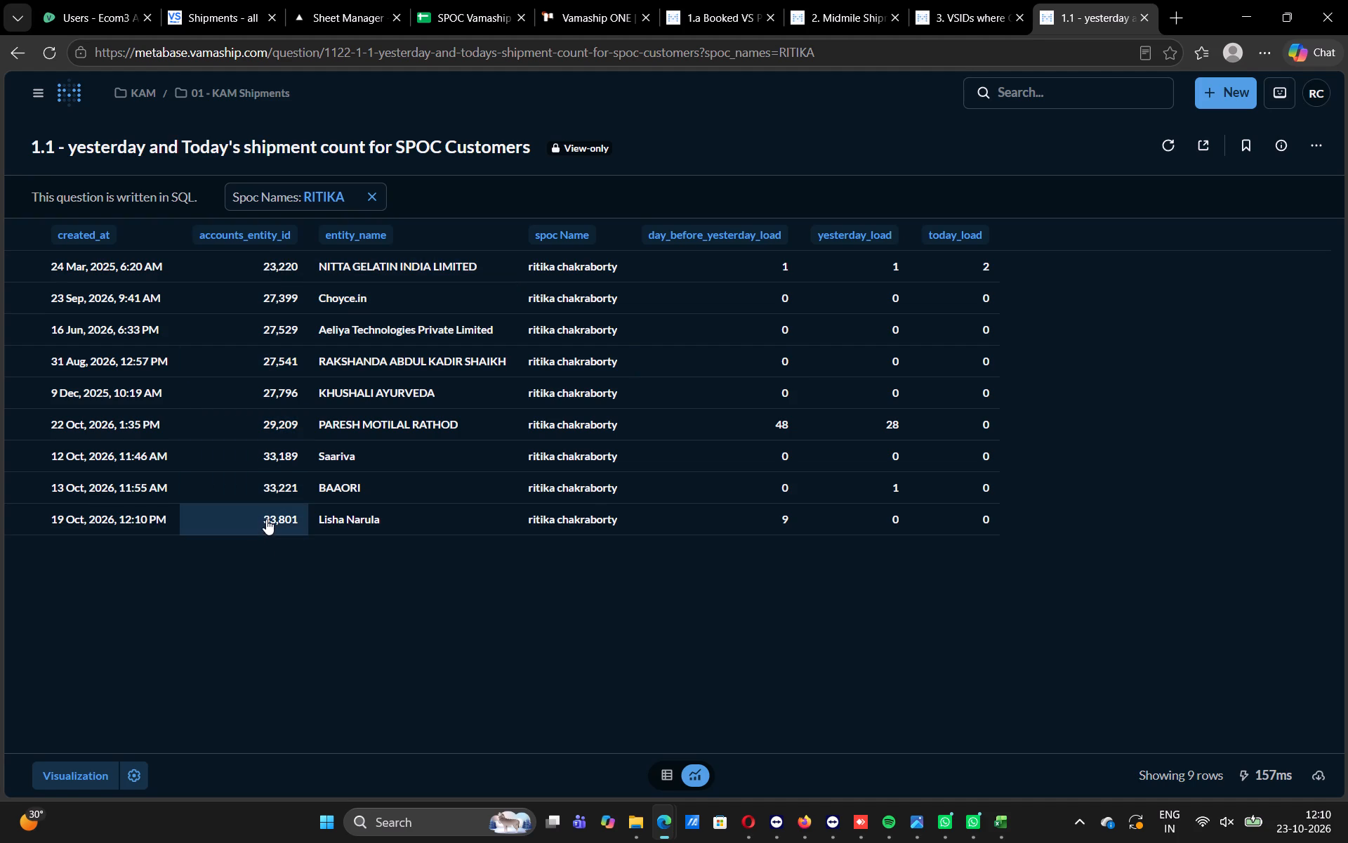
{"action": "left_click", "coordinate": [278, 360]}
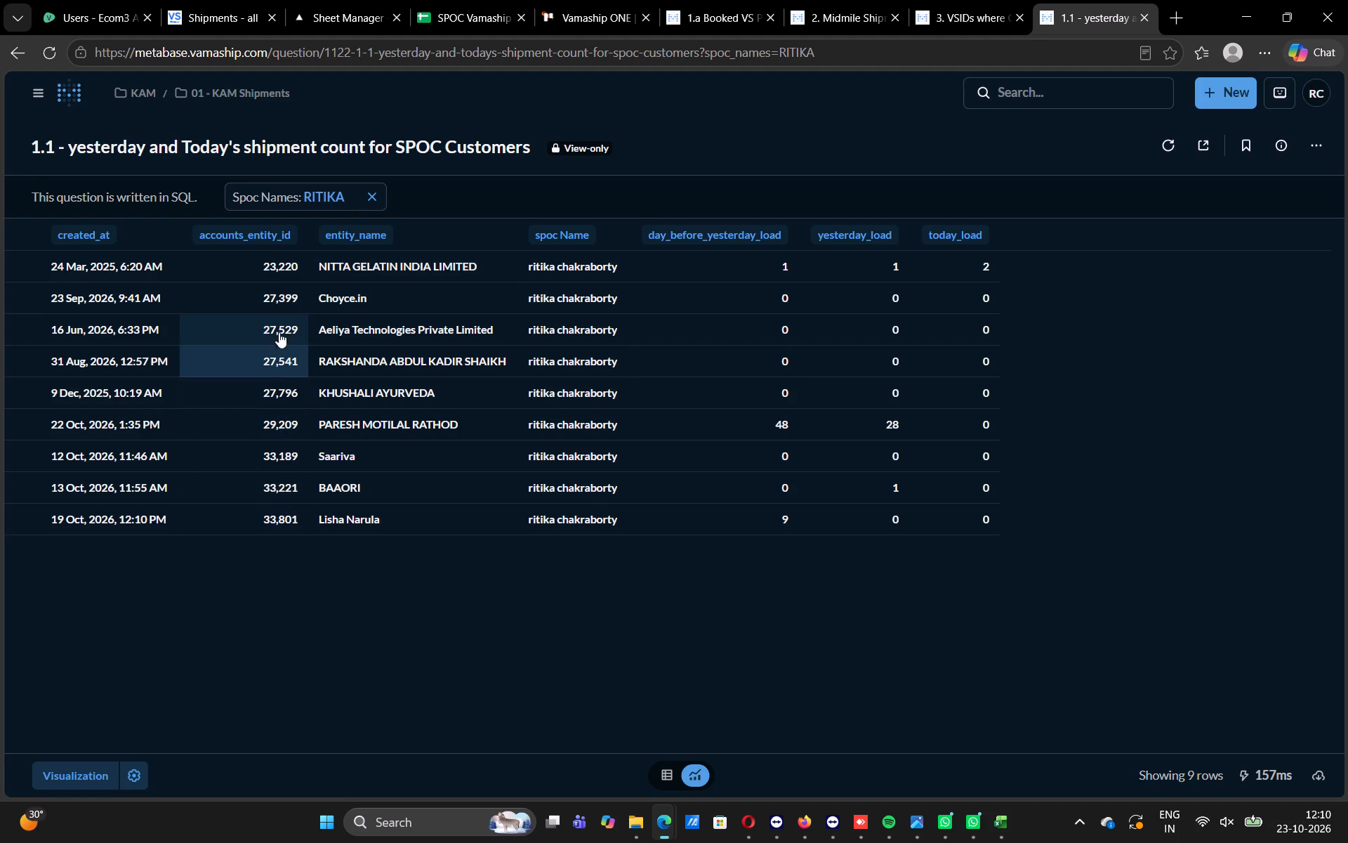
{"action": "left_click", "coordinate": [279, 327]}
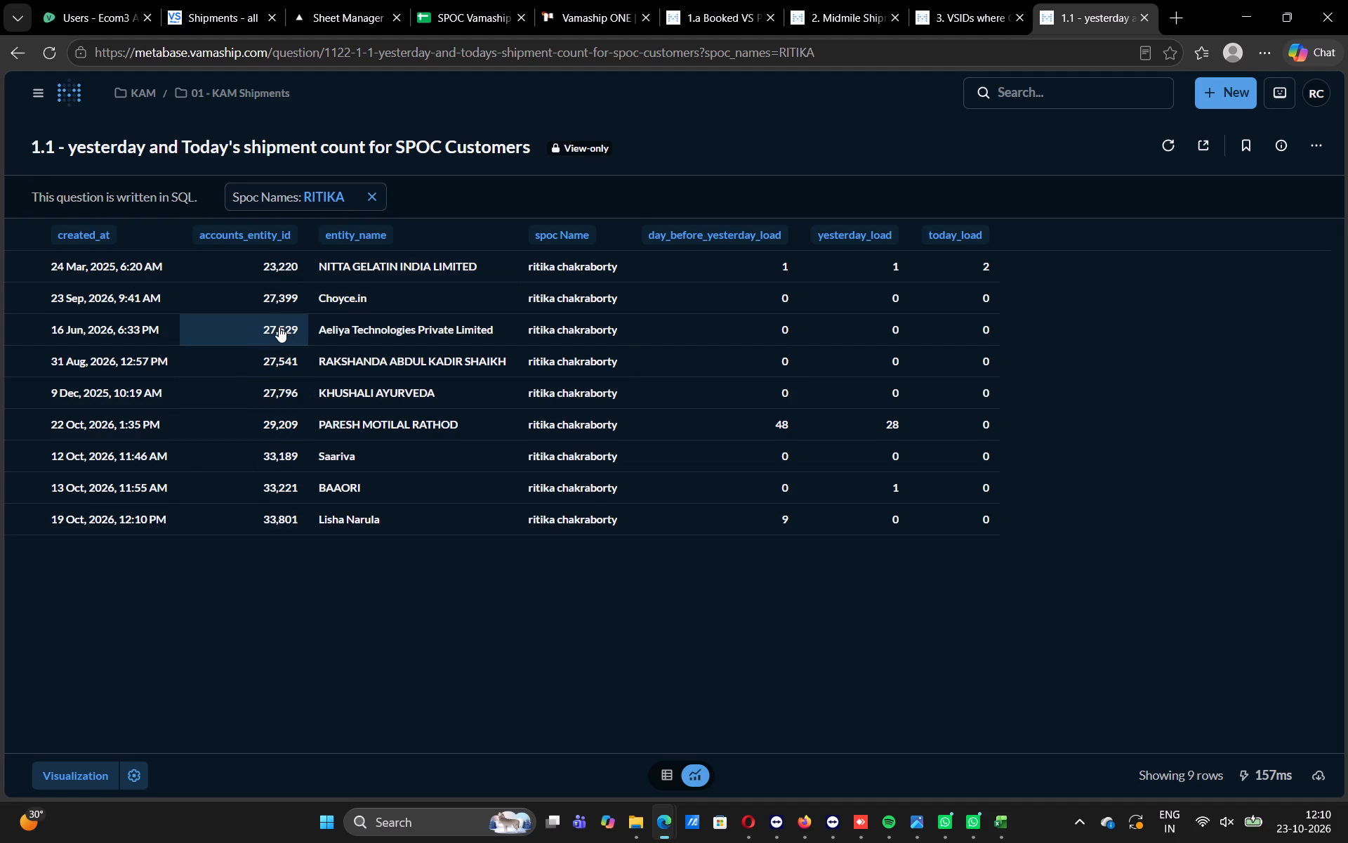
Switch to the Vamaship ERP and open its All Shipments list.
{"action": "left_click", "coordinate": [51, 0]}
{"action": "left_click", "coordinate": [77, 200]}
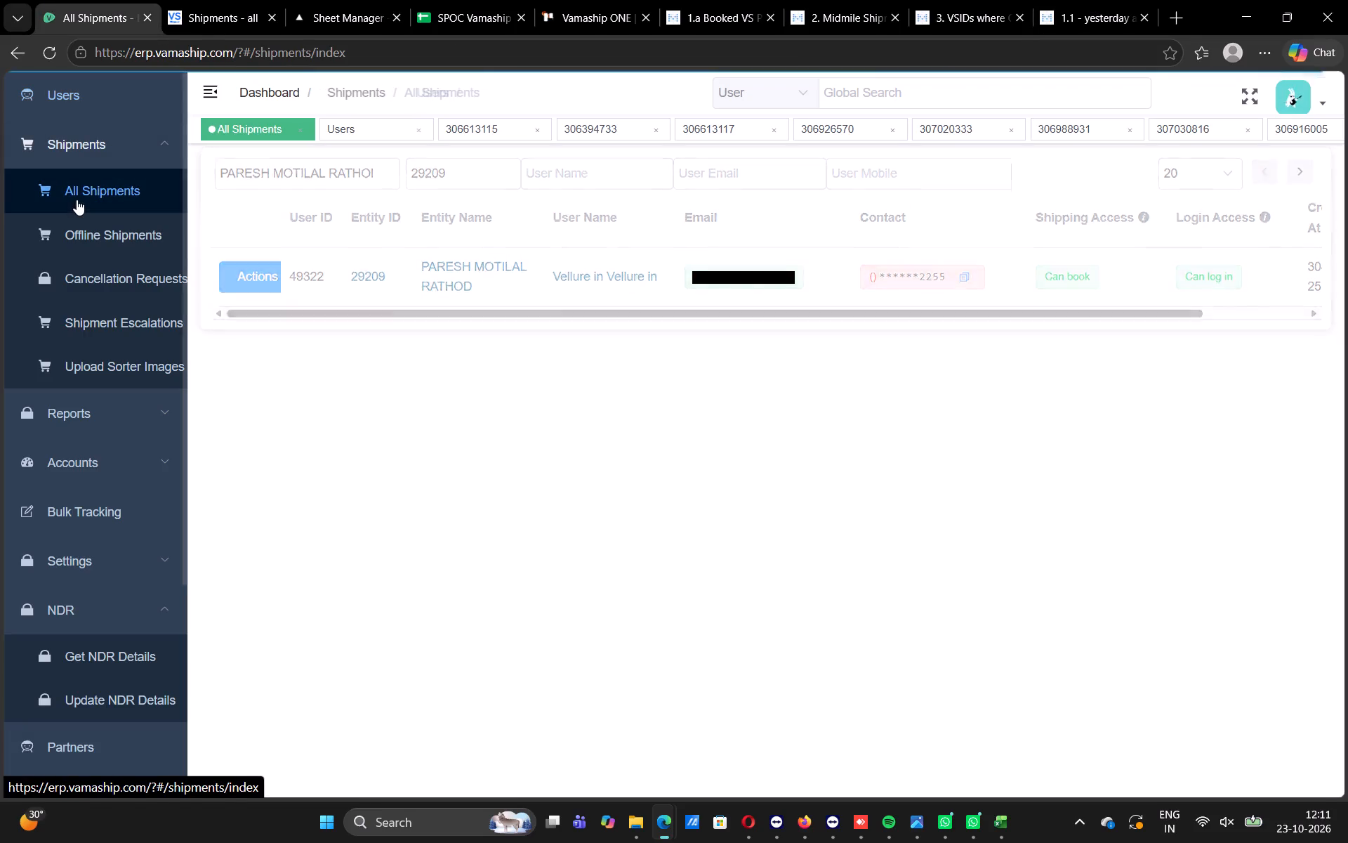